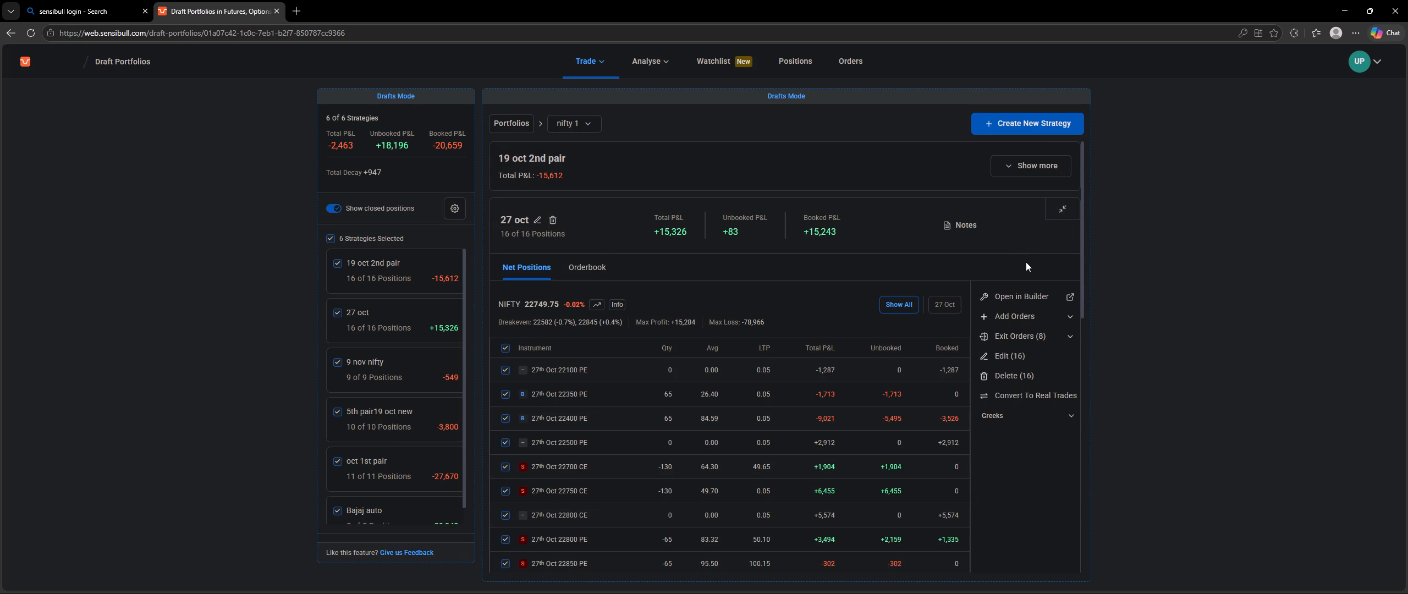
Open all 16 positions of the 27 oct strategy for order editing.
{"action": "scroll", "coordinate": [1026, 262], "scroll_direction": "down", "scroll_amount": 2}
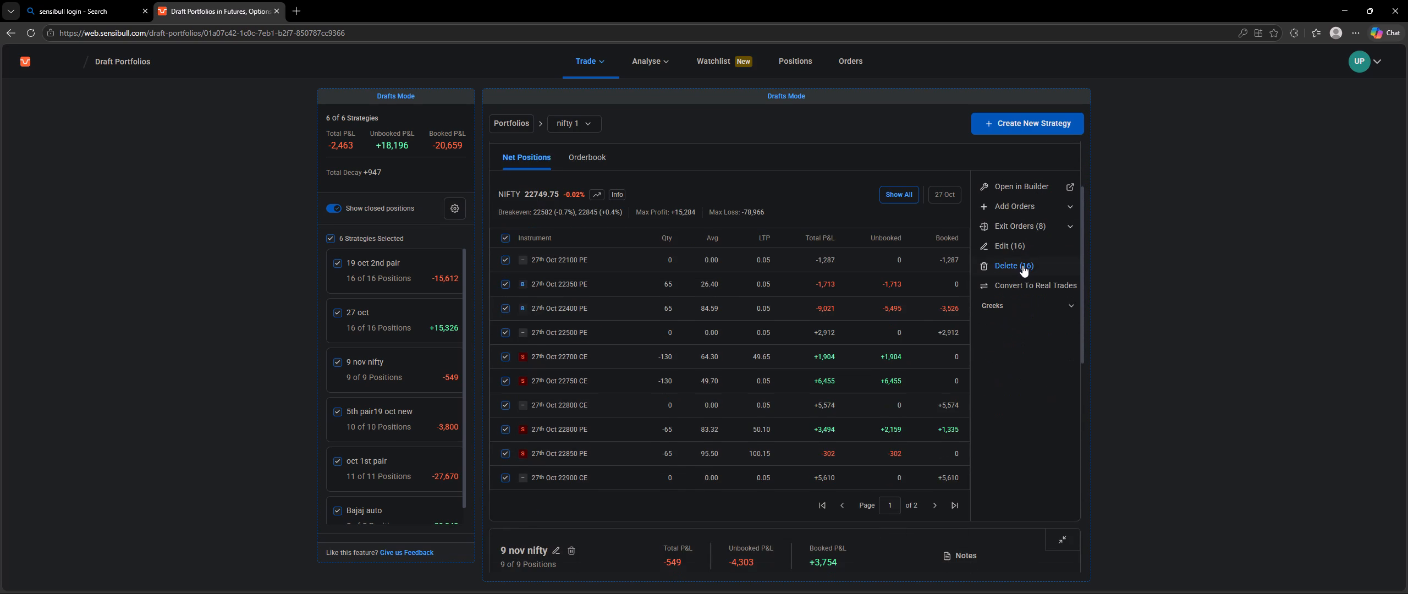
{"action": "left_click", "coordinate": [1006, 241]}
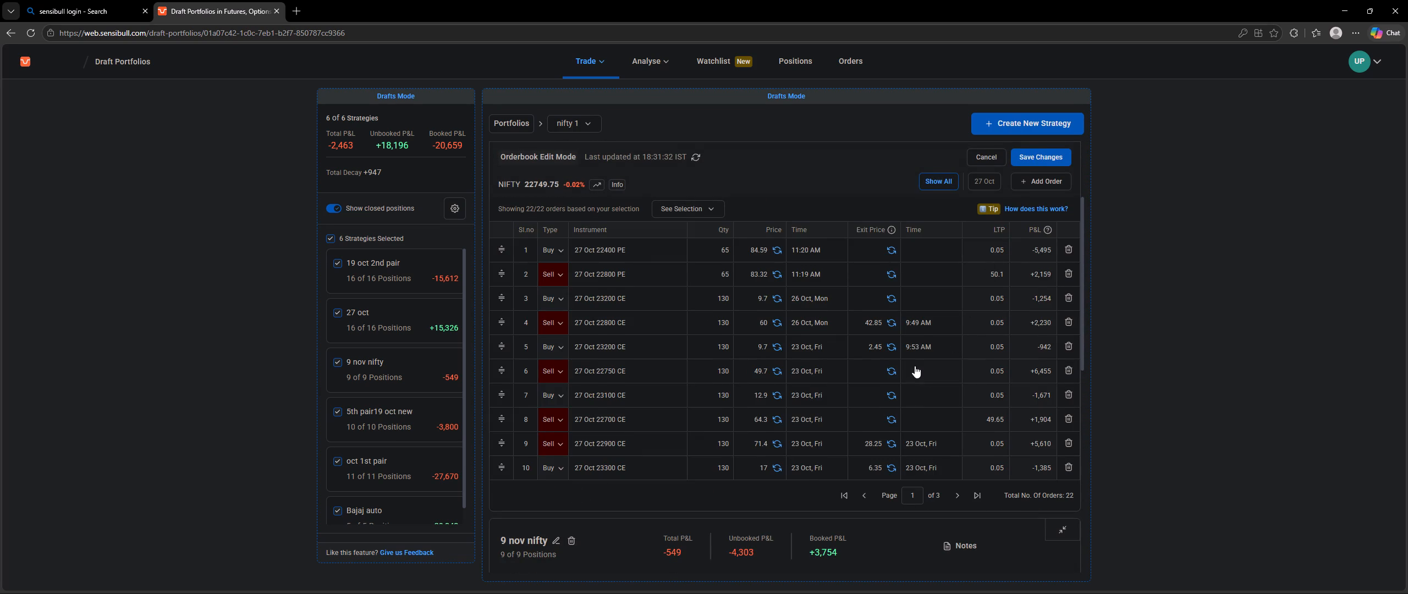
{"action": "scroll", "coordinate": [915, 366], "scroll_direction": "up", "scroll_amount": 1}
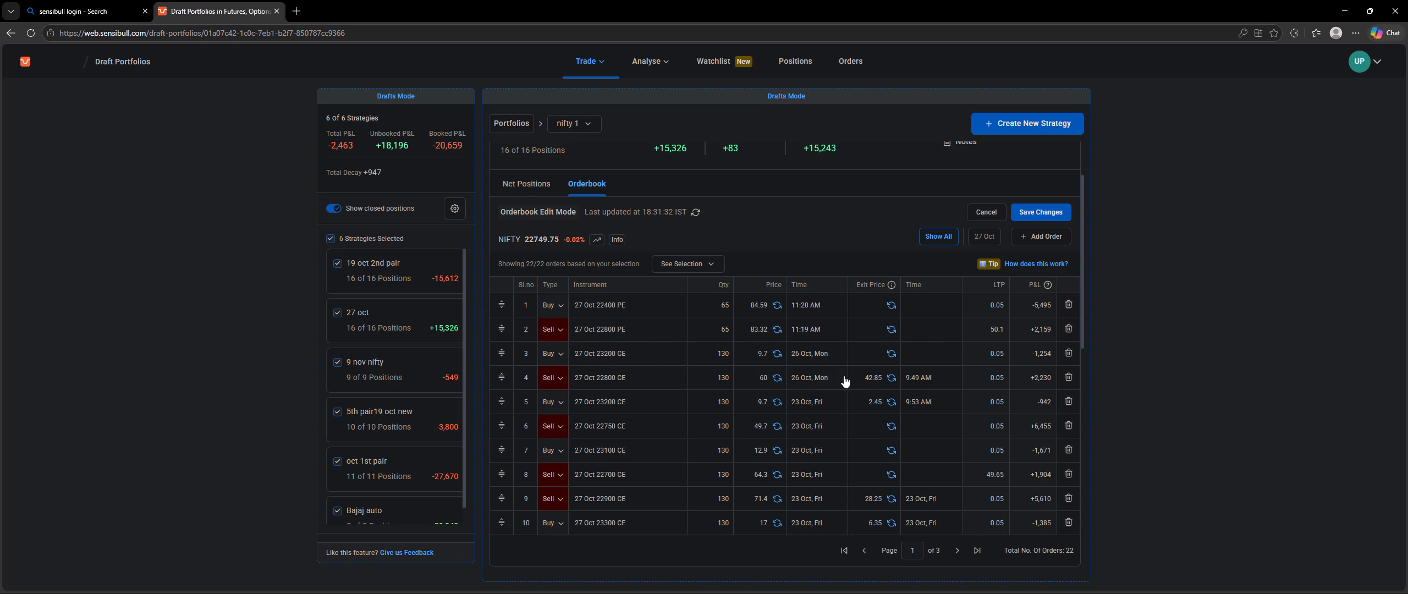
Enter exit prices of 1.92 for order 3 (27 Oct 23200 CE) and 0.55 for order 7 (27 Oct 23100 CE).
{"action": "left_click", "coordinate": [882, 356]}
{"action": "key", "text": "1"}
{"action": "key", "text": "period"}
{"action": "type", "text": "92"}
{"action": "left_click", "coordinate": [886, 450]}
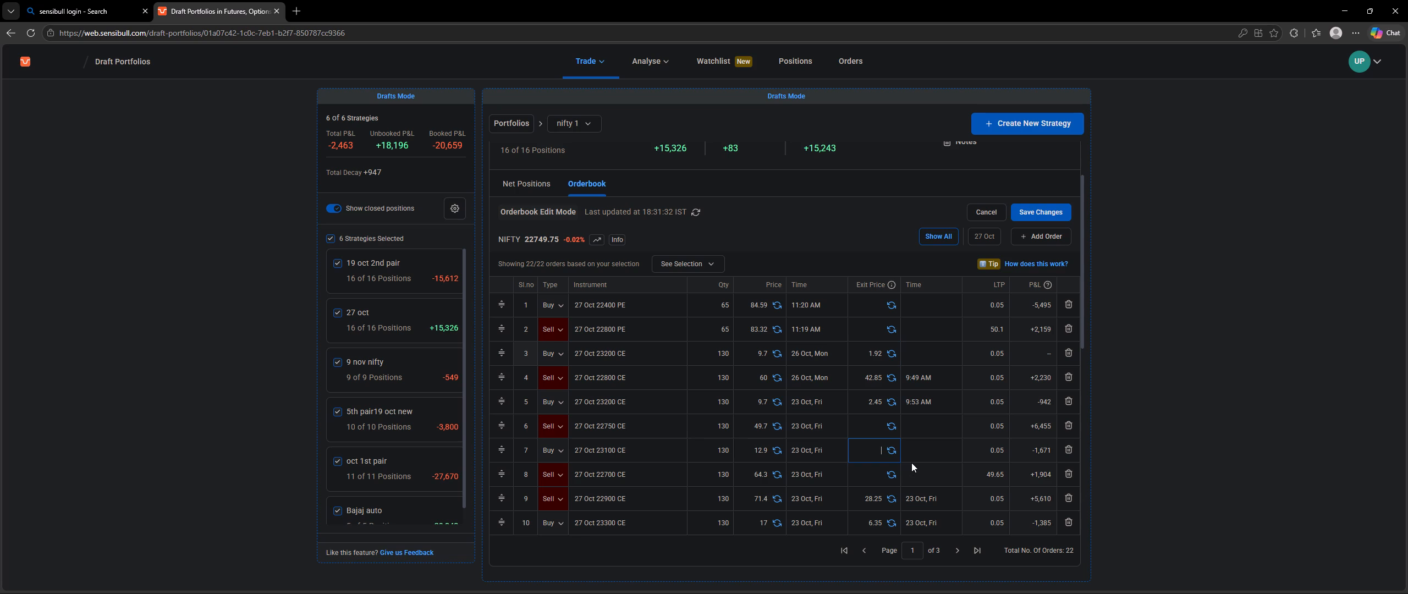
{"action": "key", "text": "0"}
{"action": "key", "text": "period"}
{"action": "type", "text": "55"}
Enter an exit price of 68.95 for order 18, the 27 Oct 22850 PE sell, on the second page of orders.
{"action": "scroll", "coordinate": [822, 406], "scroll_direction": "up", "scroll_amount": 1}
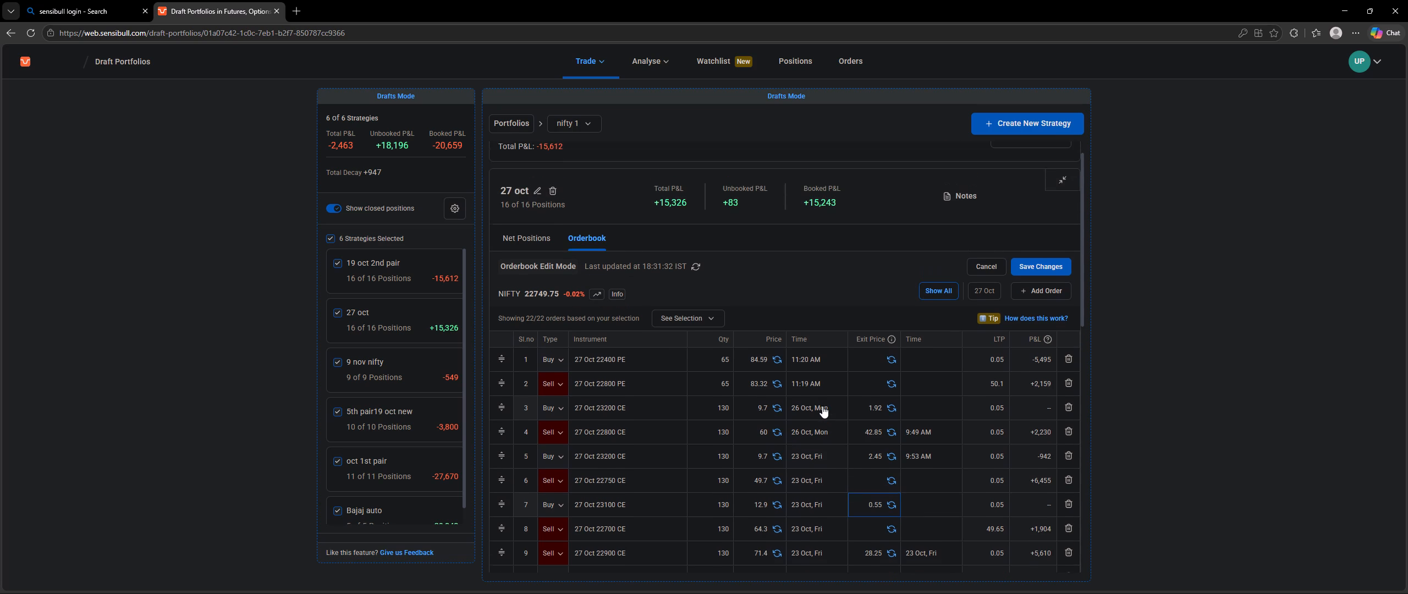
{"action": "scroll", "coordinate": [822, 406], "scroll_direction": "down", "scroll_amount": 2}
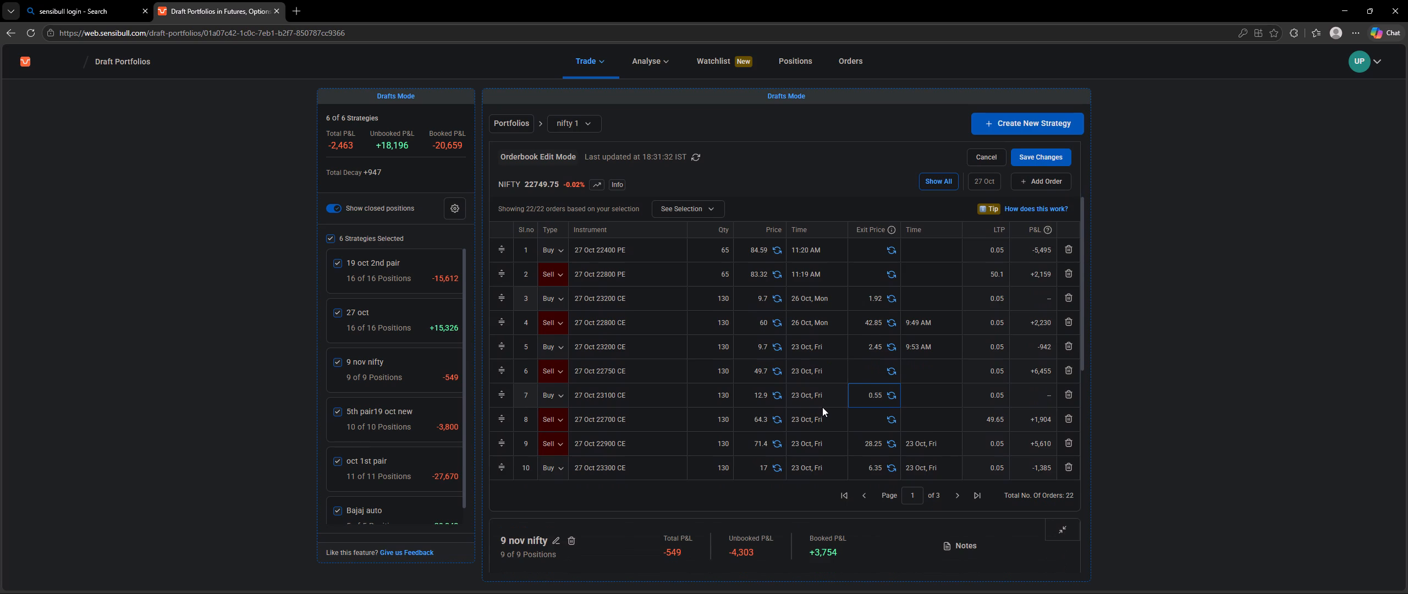
{"action": "left_click", "coordinate": [958, 495]}
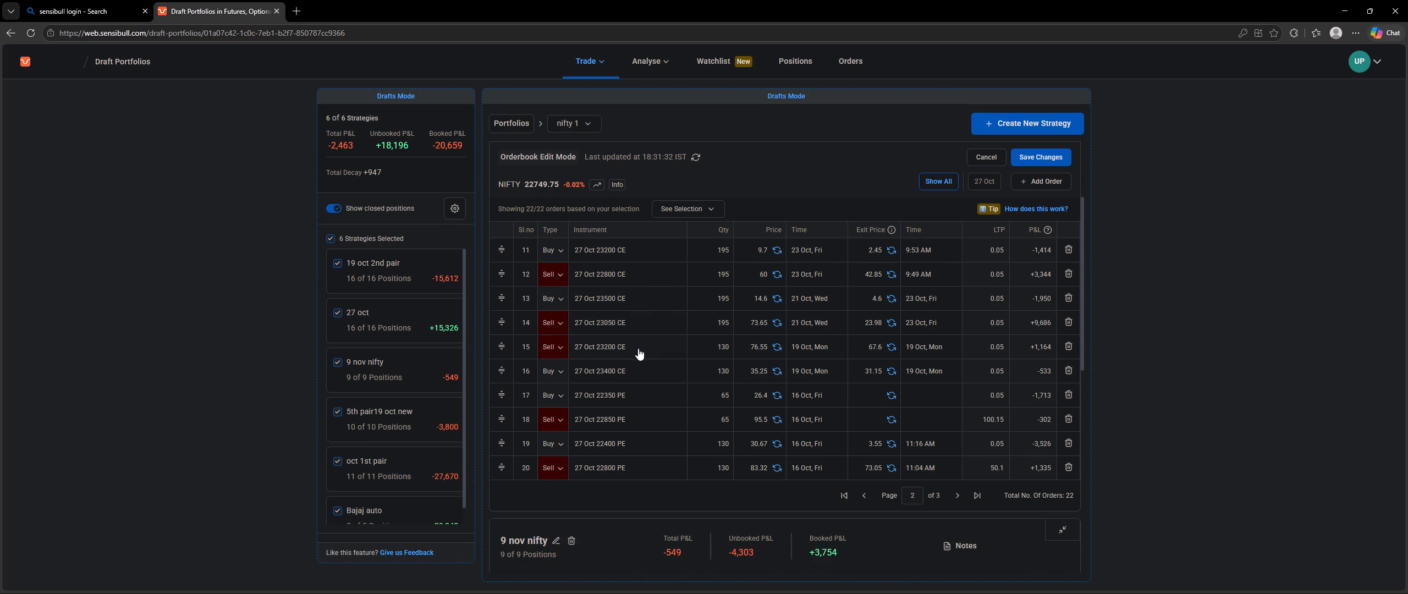
{"action": "left_click", "coordinate": [878, 421]}
{"action": "key", "text": "6"}
{"action": "key", "text": "8"}
{"action": "type", "text": ".0"}
{"action": "key", "text": "BackSpace"}
{"action": "key", "text": "9"}
{"action": "key", "text": "5"}
Return to the first page of orders and enter an exit price of 59.08 for order 2 (27 Oct 22800 PE).
{"action": "left_click", "coordinate": [956, 498]}
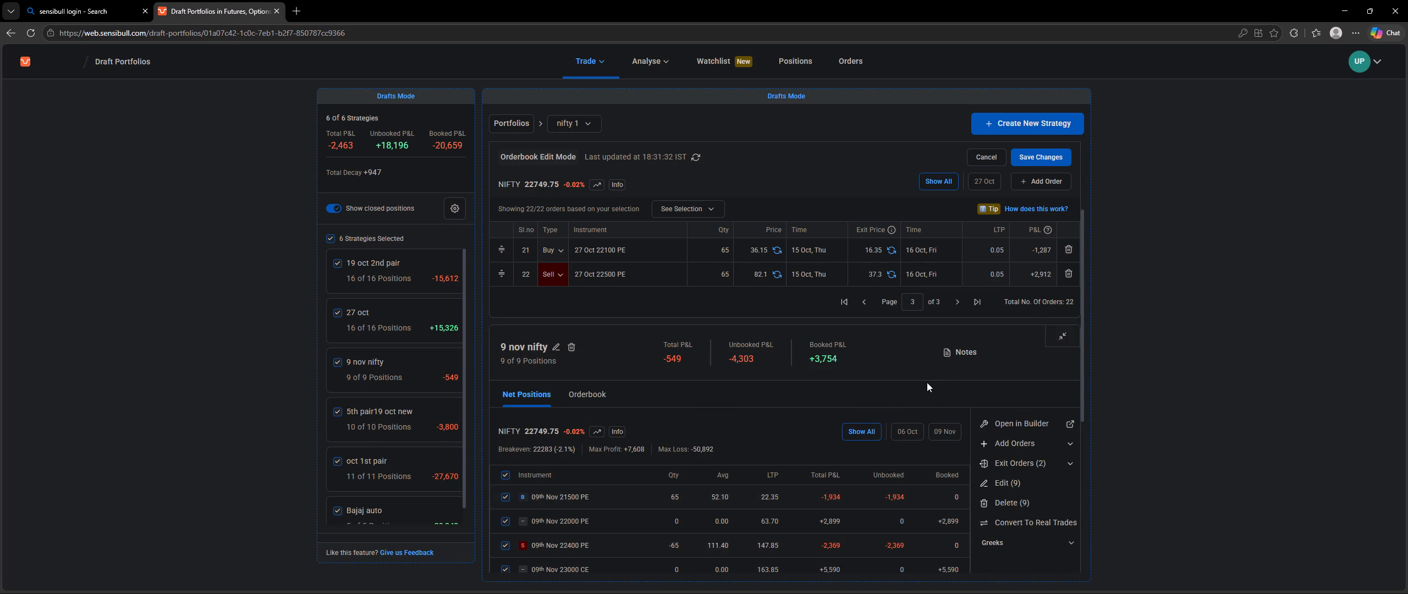
{"action": "left_click", "coordinate": [859, 299]}
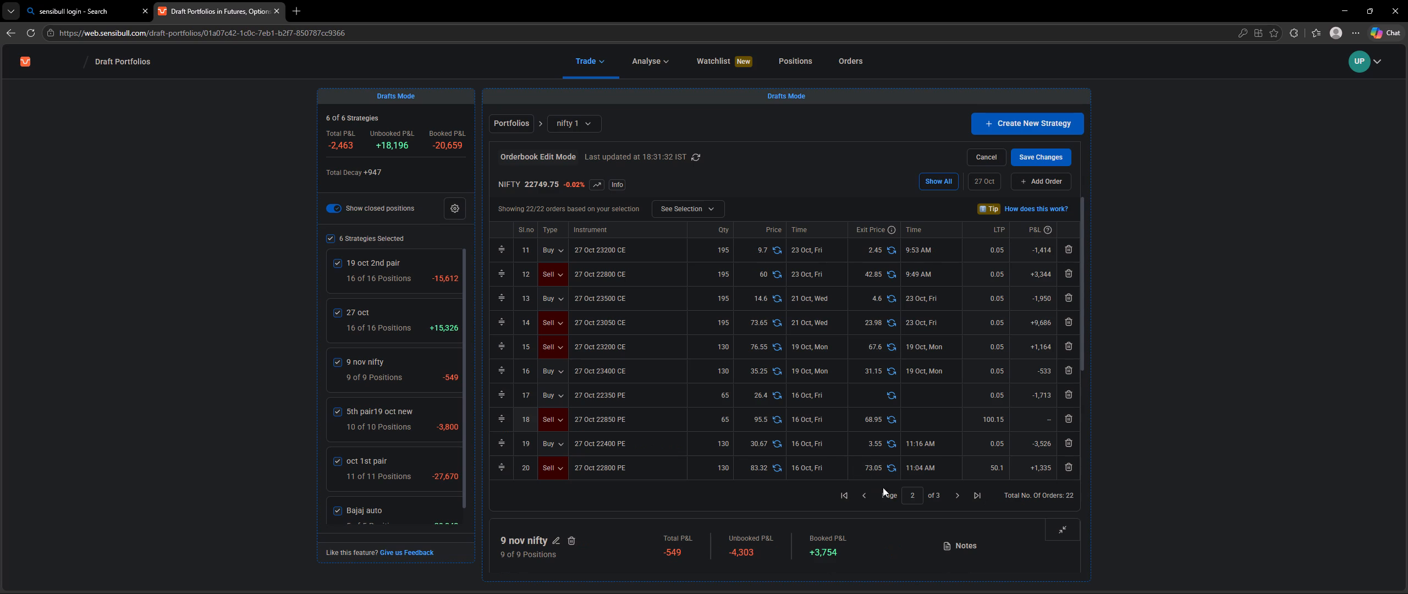
{"action": "left_click", "coordinate": [863, 493]}
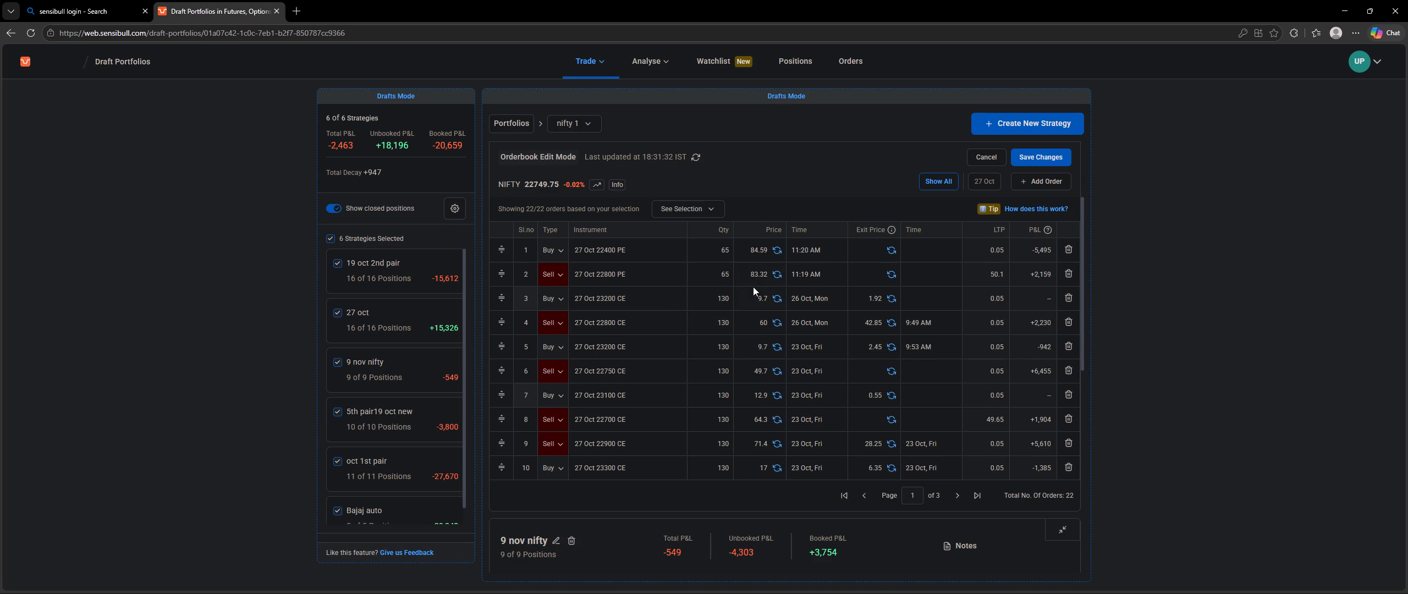
{"action": "left_click", "coordinate": [880, 277]}
{"action": "key", "text": "5"}
{"action": "key", "text": "9"}
{"action": "key", "text": "period"}
{"action": "key", "text": "0"}
{"action": "key", "text": "8"}
Enter exit prices of 21.30 for order 6 (27 Oct 22750 CE) and 13.15 for order 8 (27 Oct 22700 CE).
{"action": "left_click", "coordinate": [873, 370]}
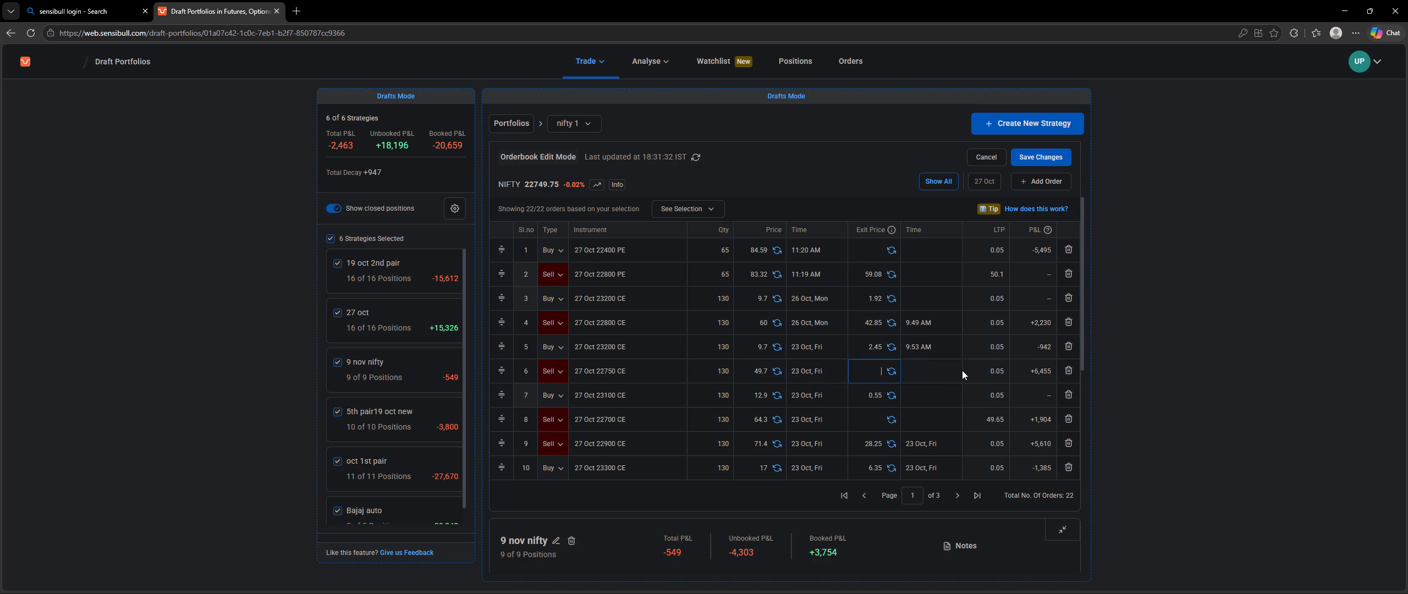
{"action": "type", "text": "21"}
{"action": "key", "text": "period"}
{"action": "key", "text": "3"}
{"action": "key", "text": "0"}
{"action": "left_click", "coordinate": [884, 416]}
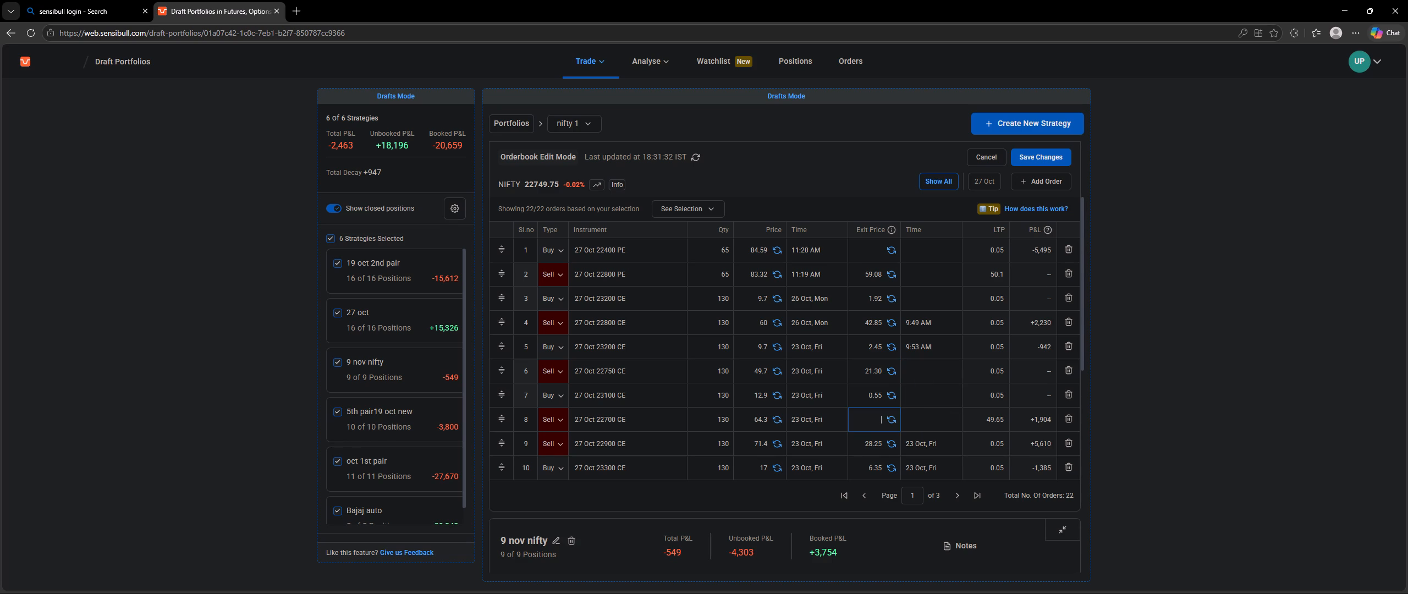
{"action": "type", "text": "13"}
{"action": "key", "text": "period"}
{"action": "key", "text": "1"}
{"action": "key", "text": "5"}
Enter an exit price of 2.47 for order 1, the 27 Oct 22400 PE buy.
{"action": "left_click", "coordinate": [883, 249]}
{"action": "key", "text": "2"}
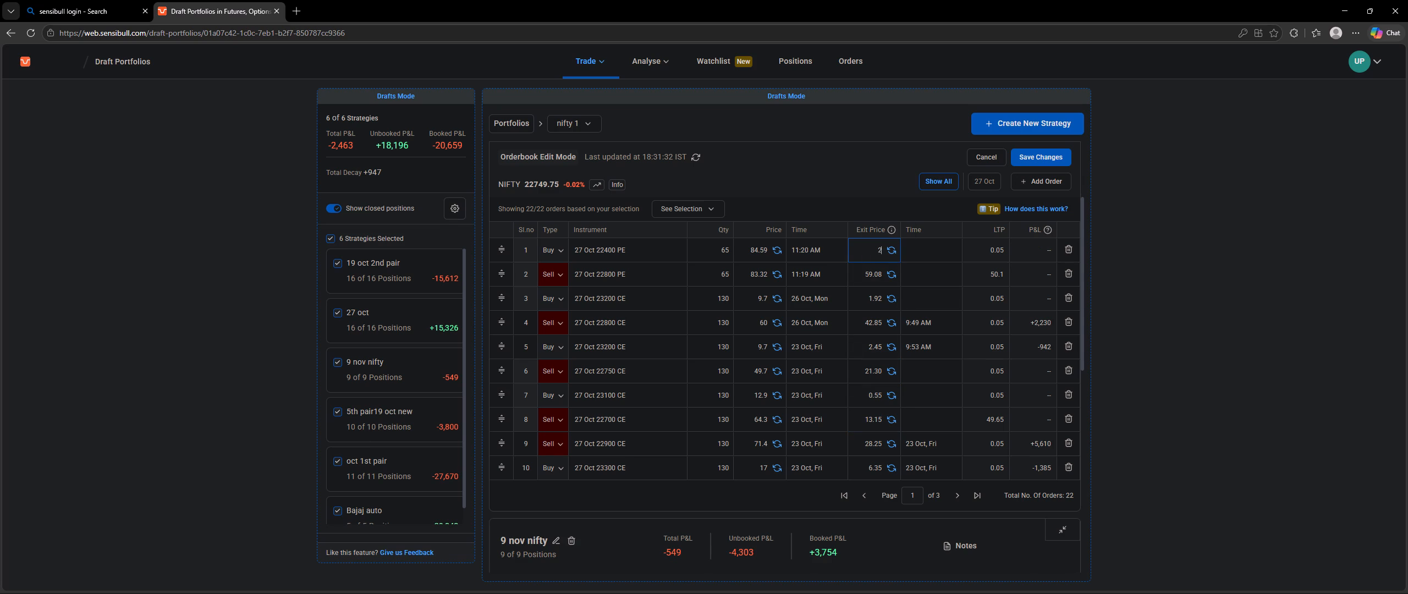
{"action": "key", "text": "period"}
{"action": "key", "text": "4"}
{"action": "key", "text": "7"}
Enter an exit price of 0.30 for order 17, the 27 Oct 22350 PE buy, on the second page of orders.
{"action": "scroll", "coordinate": [954, 326], "scroll_direction": "down", "scroll_amount": 1}
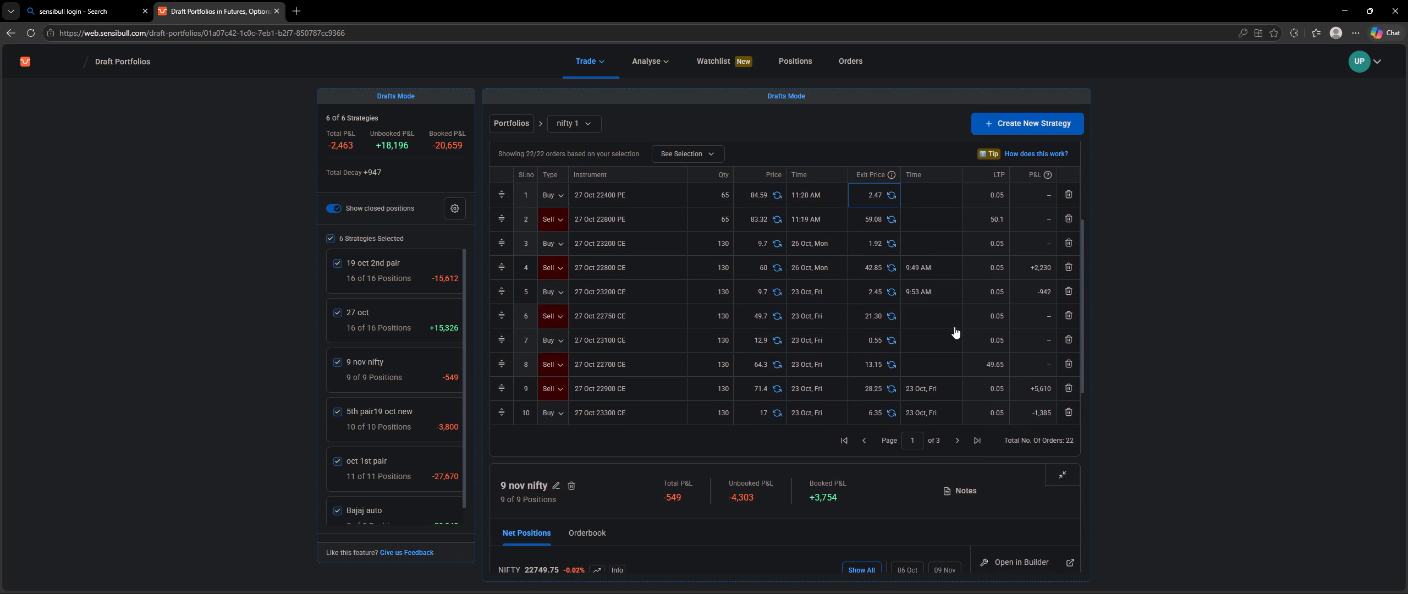
{"action": "left_click", "coordinate": [959, 440]}
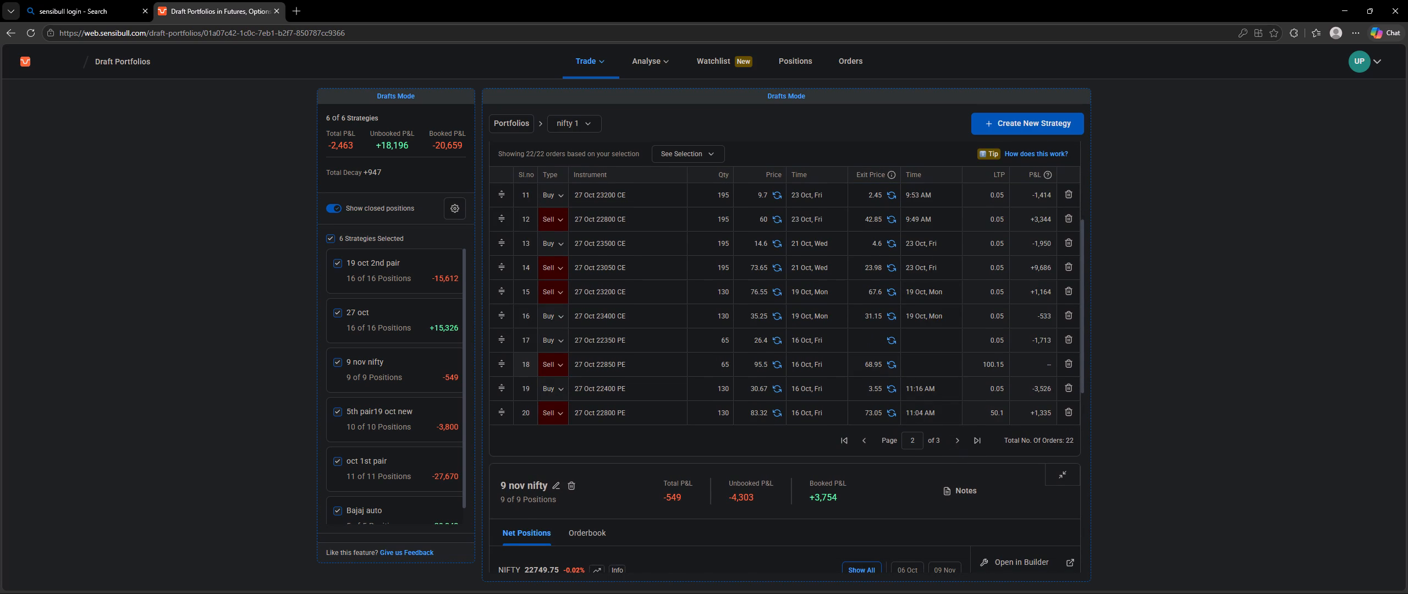
{"action": "left_click", "coordinate": [877, 339]}
{"action": "type", "text": "0."}
{"action": "type", "text": "30"}
Check the third page of orders and save the 27 oct orderbook changes.
{"action": "scroll", "coordinate": [941, 295], "scroll_direction": "down", "scroll_amount": 1}
{"action": "scroll", "coordinate": [926, 319], "scroll_direction": "up", "scroll_amount": 1}
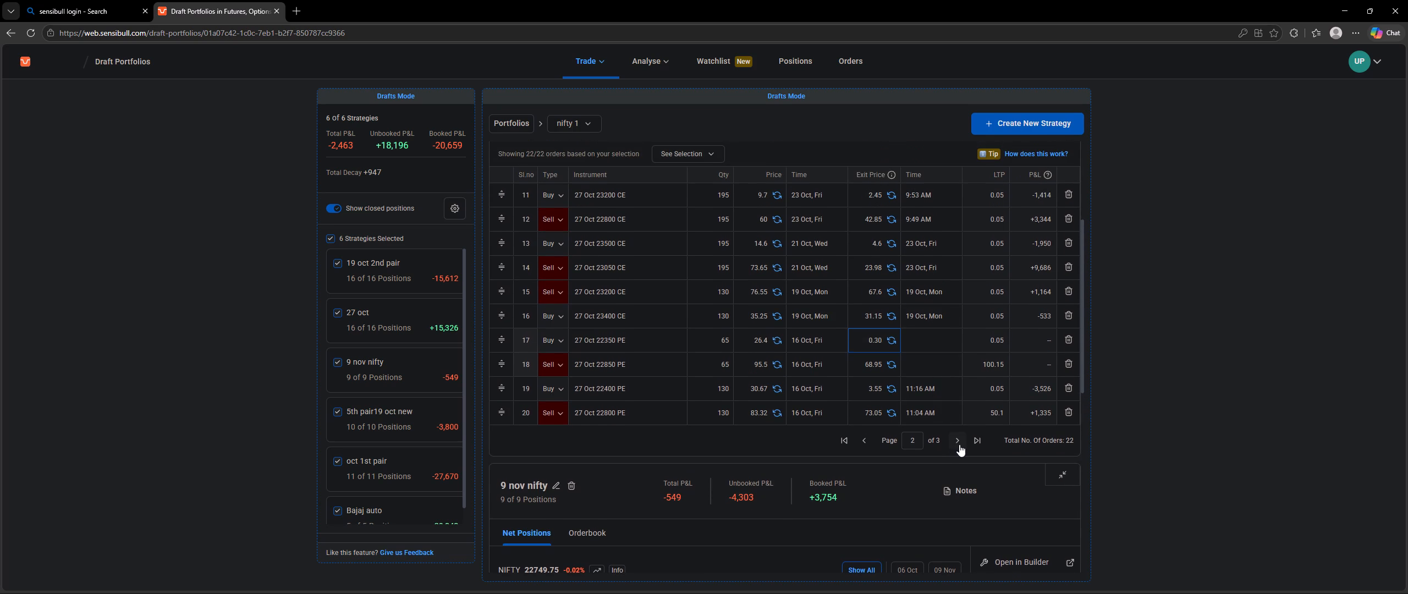
{"action": "left_click", "coordinate": [959, 444]}
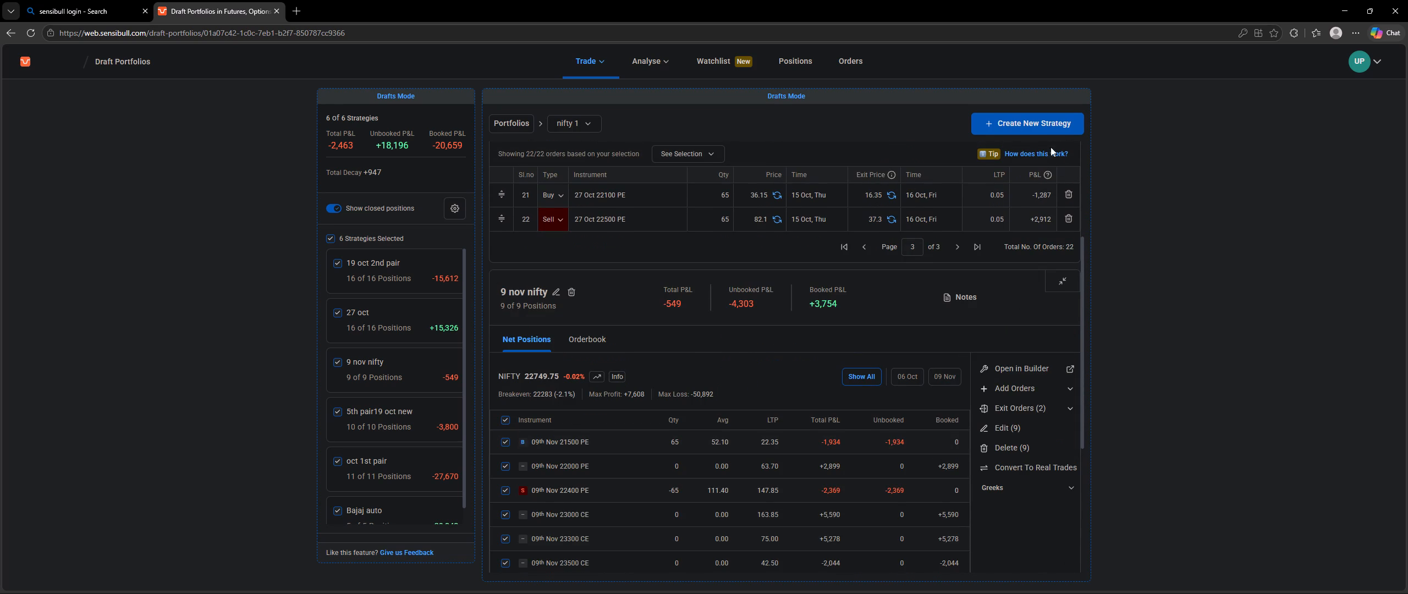
{"action": "scroll", "coordinate": [1017, 218], "scroll_direction": "up", "scroll_amount": 1}
{"action": "left_click", "coordinate": [1055, 152]}
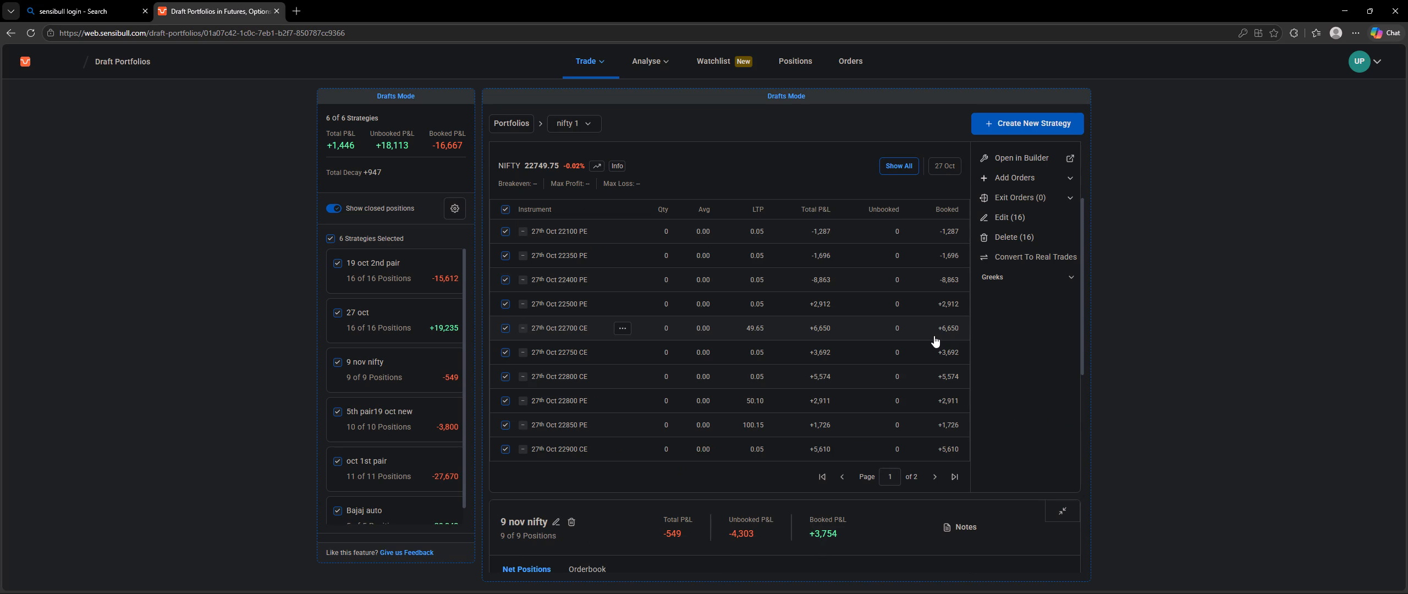
Review the 27 oct strategy's net positions and booked P&L across both pages.
{"action": "scroll", "coordinate": [932, 380], "scroll_direction": "down", "scroll_amount": 1}
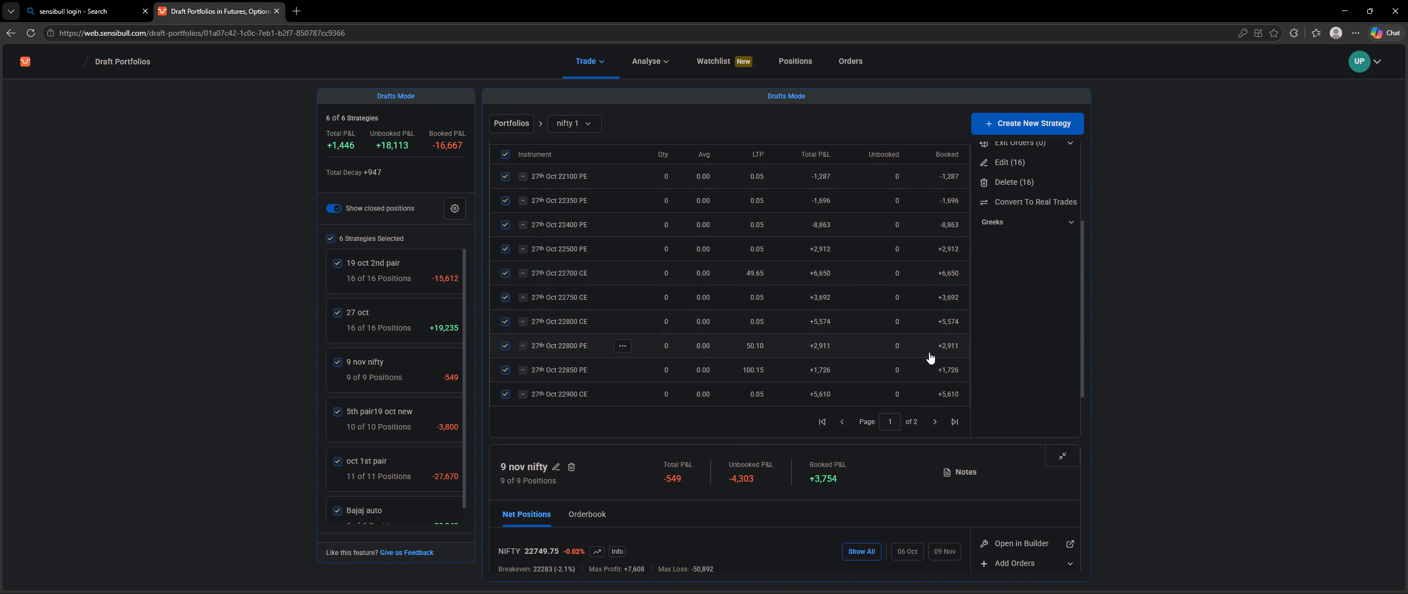
{"action": "scroll", "coordinate": [929, 352], "scroll_direction": "up", "scroll_amount": 3}
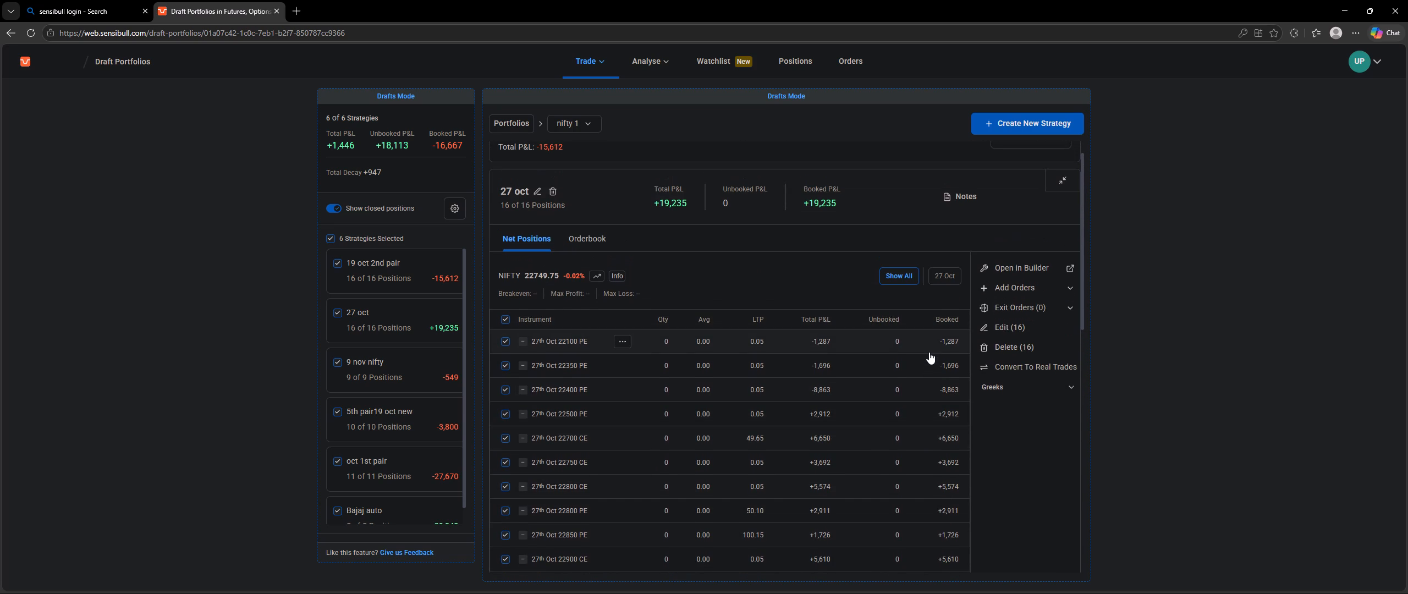
{"action": "scroll", "coordinate": [923, 350], "scroll_direction": "up", "scroll_amount": 2}
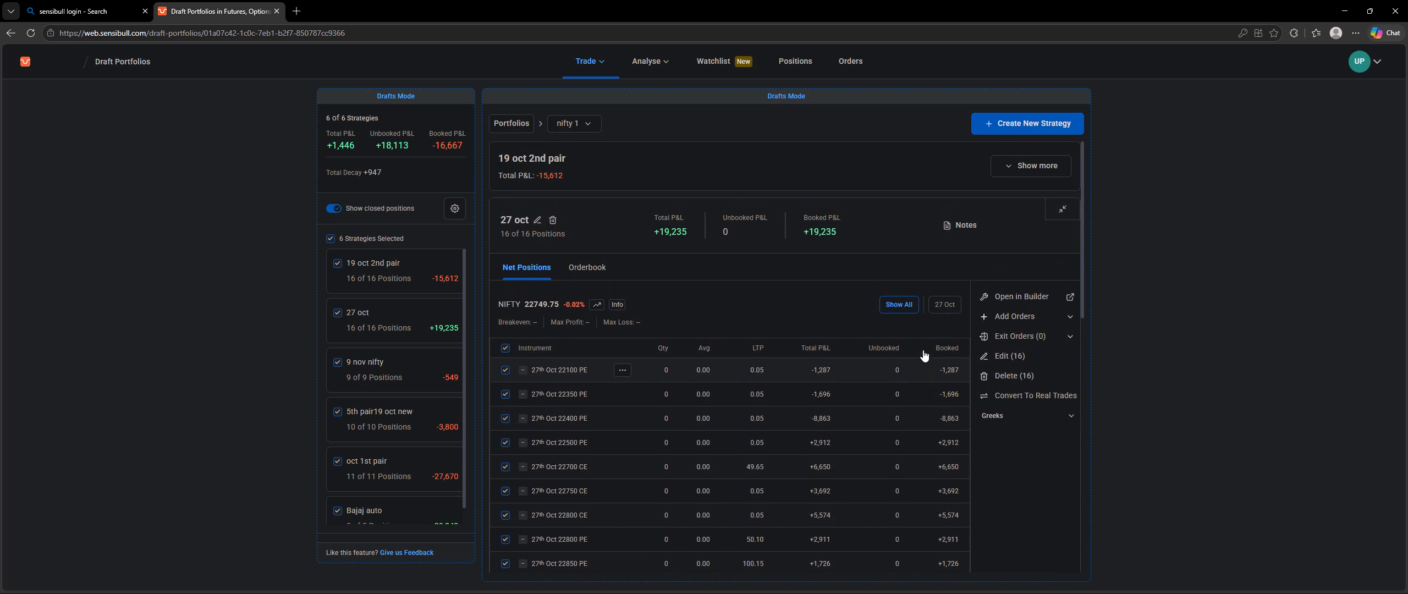
{"action": "scroll", "coordinate": [923, 350], "scroll_direction": "up", "scroll_amount": 4}
{"action": "scroll", "coordinate": [930, 389], "scroll_direction": "down", "scroll_amount": 1}
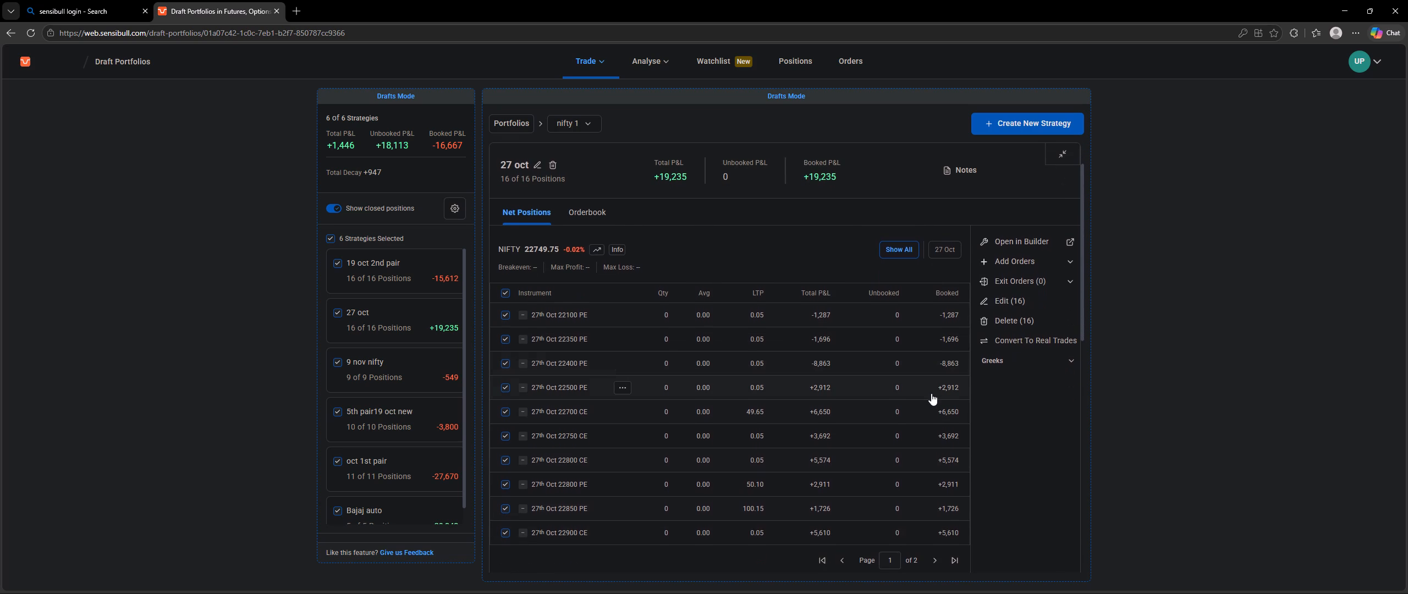
{"action": "scroll", "coordinate": [931, 394], "scroll_direction": "down", "scroll_amount": 1}
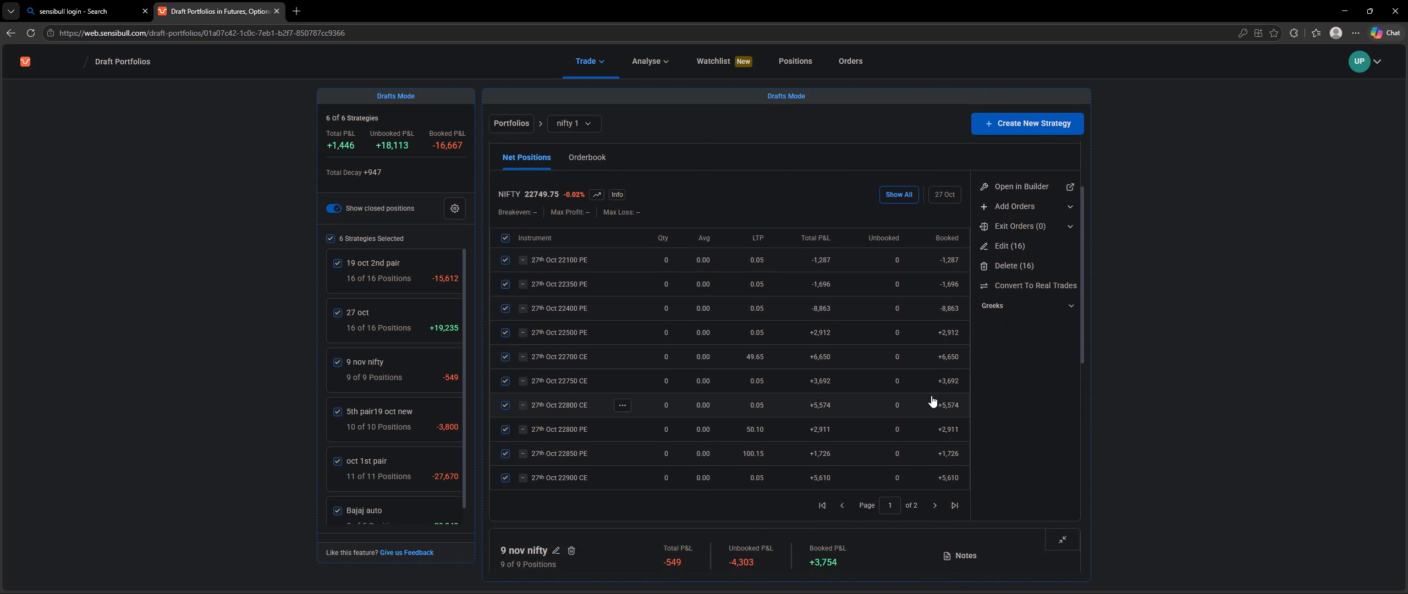
{"action": "left_click", "coordinate": [937, 508]}
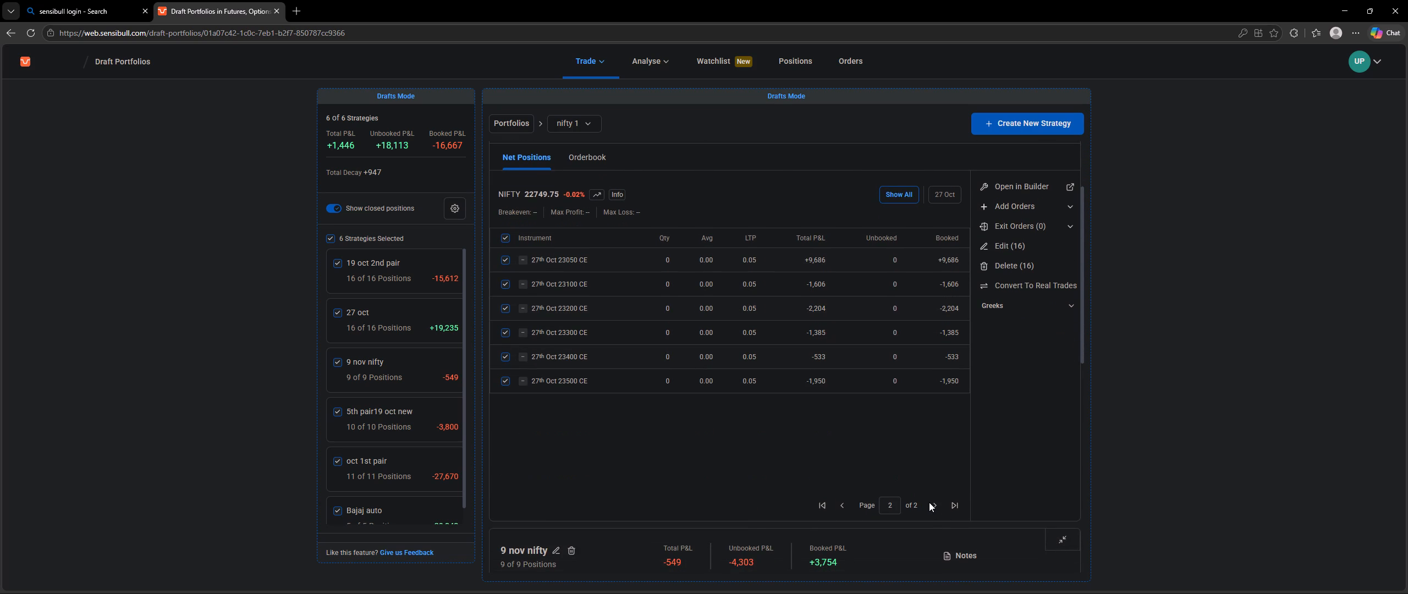
{"action": "left_click", "coordinate": [842, 506]}
{"action": "scroll", "coordinate": [870, 447], "scroll_direction": "up", "scroll_amount": 2}
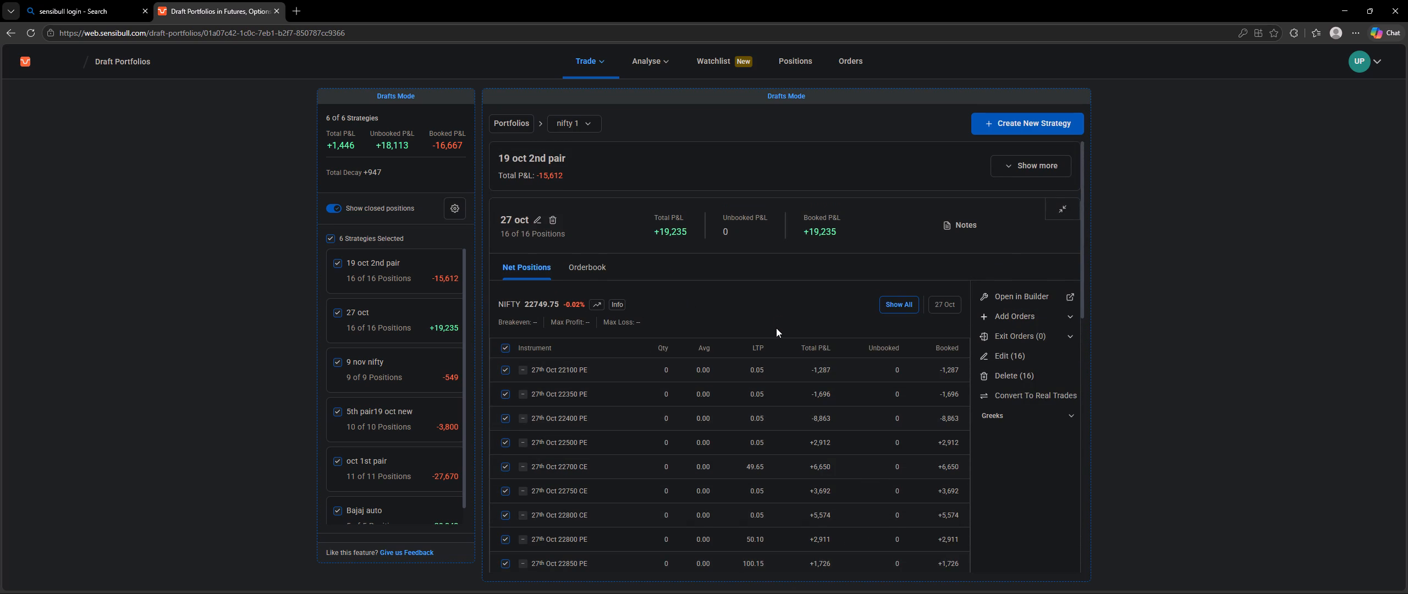
{"action": "scroll", "coordinate": [775, 331], "scroll_direction": "up", "scroll_amount": 1}
Collapse the 27 oct strategy and check the 19 oct 2nd pair positions, leaving both strategies collapsed.
{"action": "left_click", "coordinate": [1061, 210]}
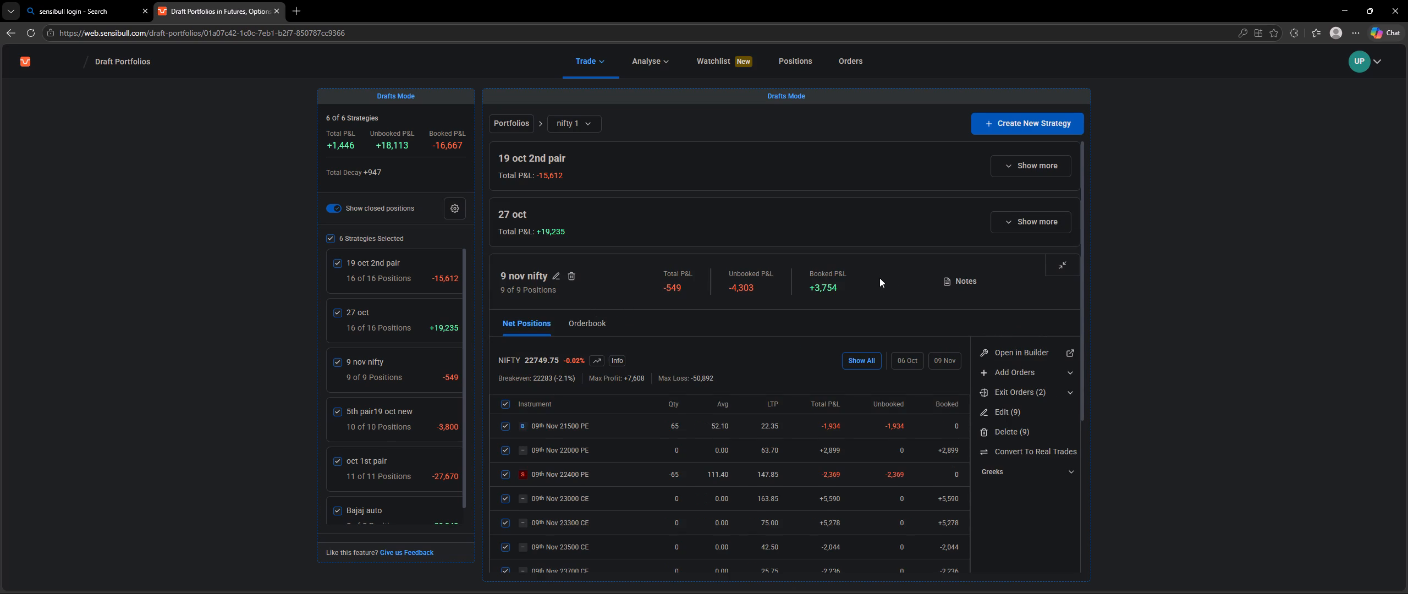
{"action": "left_click", "coordinate": [1016, 224]}
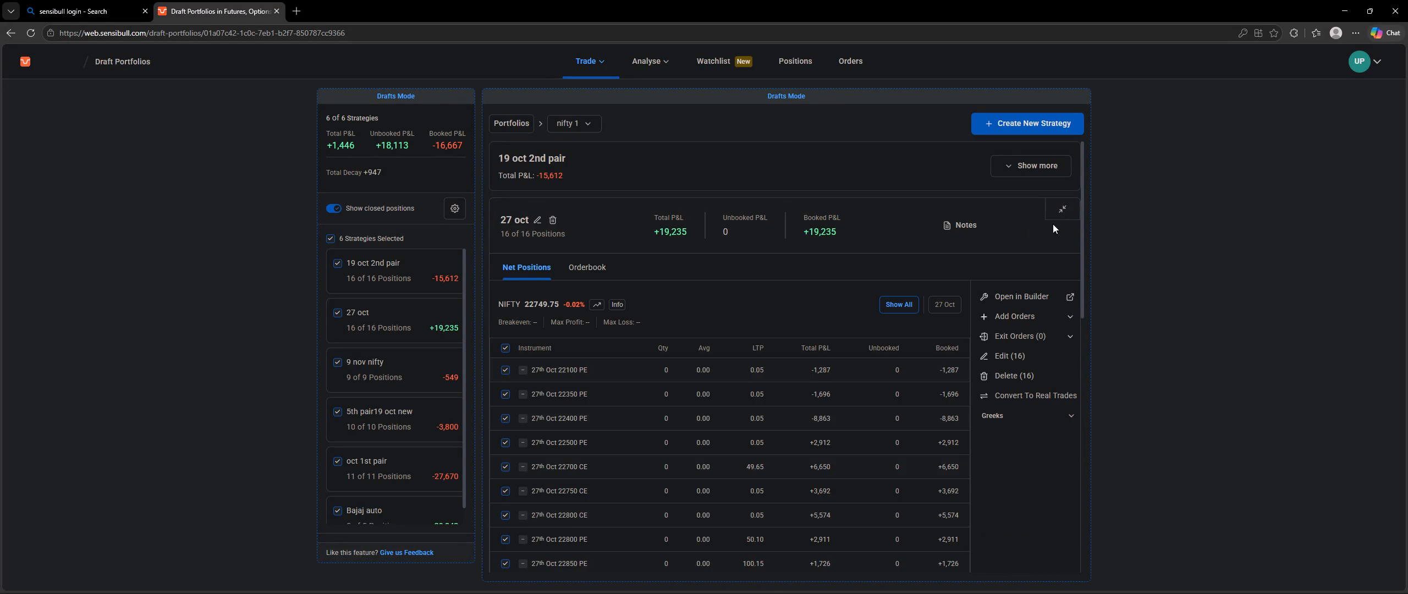
{"action": "left_click", "coordinate": [1069, 210]}
{"action": "left_click", "coordinate": [1035, 158]}
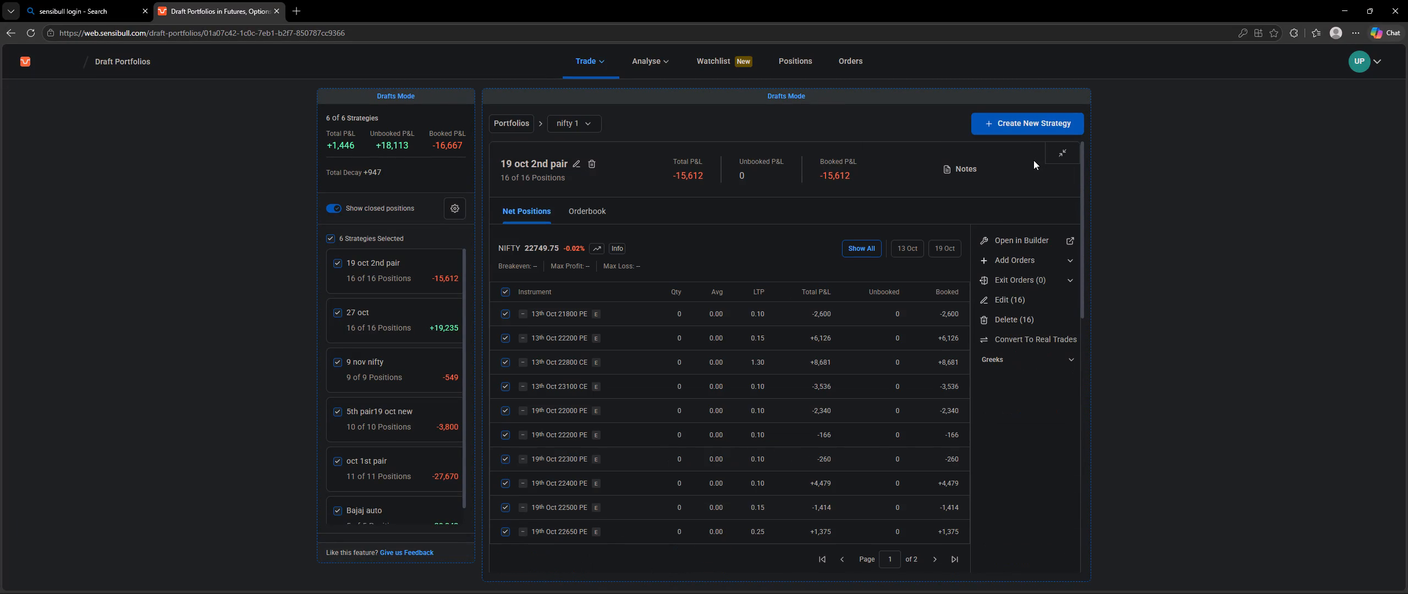
{"action": "left_click", "coordinate": [1065, 155]}
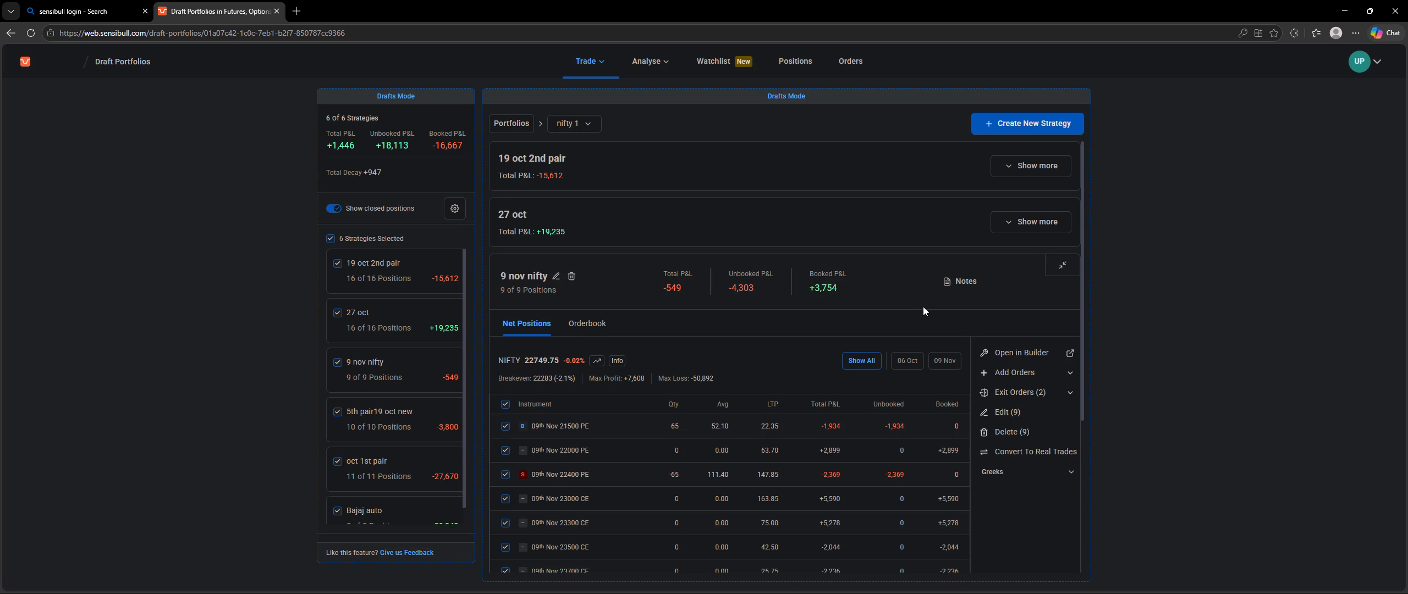
Review the 9 nov nifty net positions and the remaining strategies' P&L in the nifty 1 portfolio.
{"action": "scroll", "coordinate": [923, 306], "scroll_direction": "down", "scroll_amount": 1}
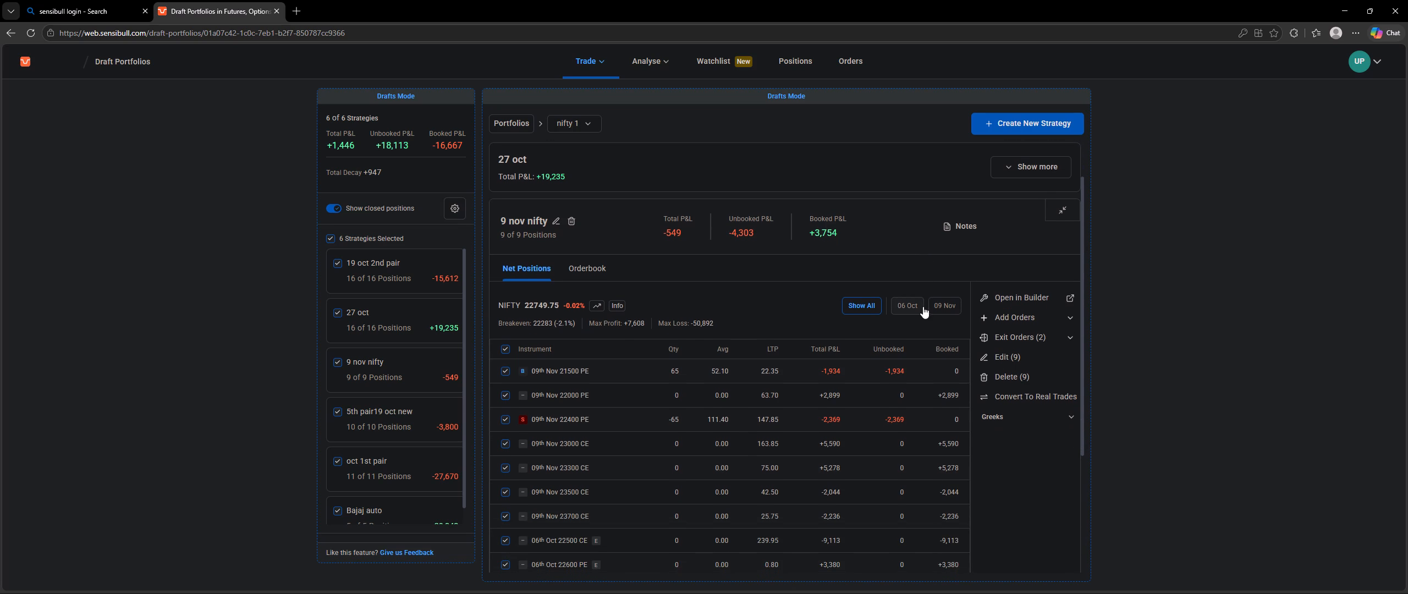
{"action": "scroll", "coordinate": [923, 306], "scroll_direction": "down", "scroll_amount": 1}
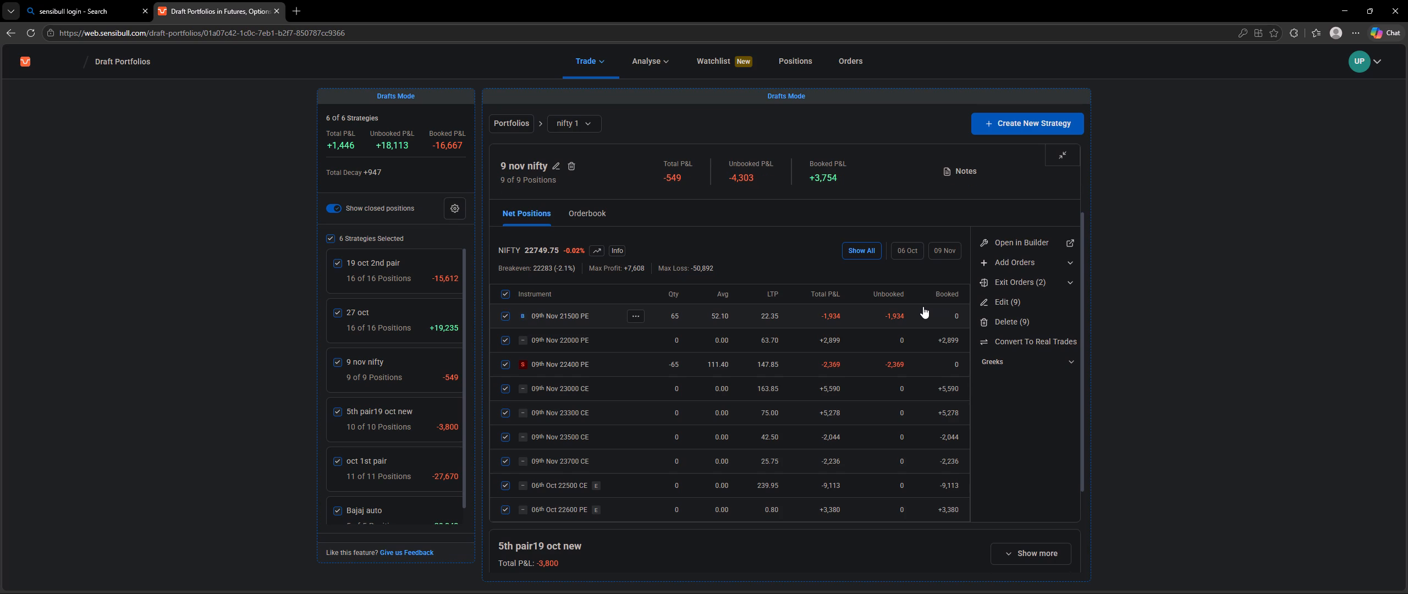
{"action": "scroll", "coordinate": [923, 307], "scroll_direction": "down", "scroll_amount": 4}
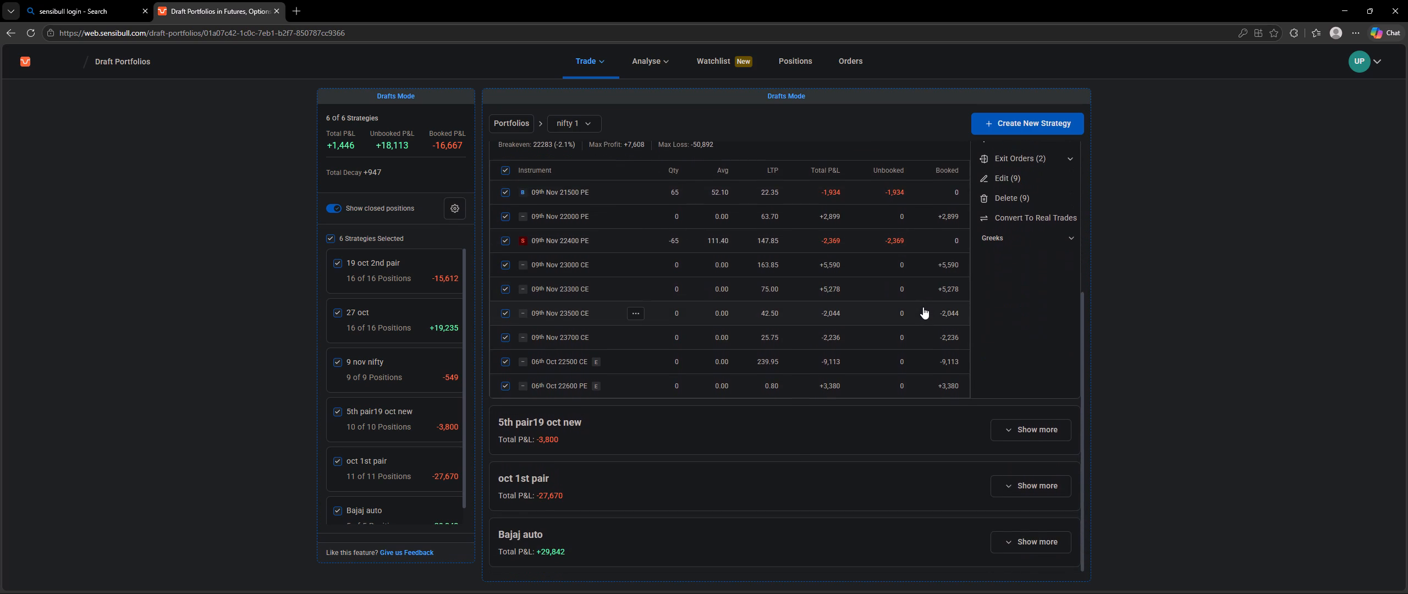
{"action": "scroll", "coordinate": [923, 307], "scroll_direction": "down", "scroll_amount": 3}
{"action": "scroll", "coordinate": [923, 310], "scroll_direction": "up", "scroll_amount": 4}
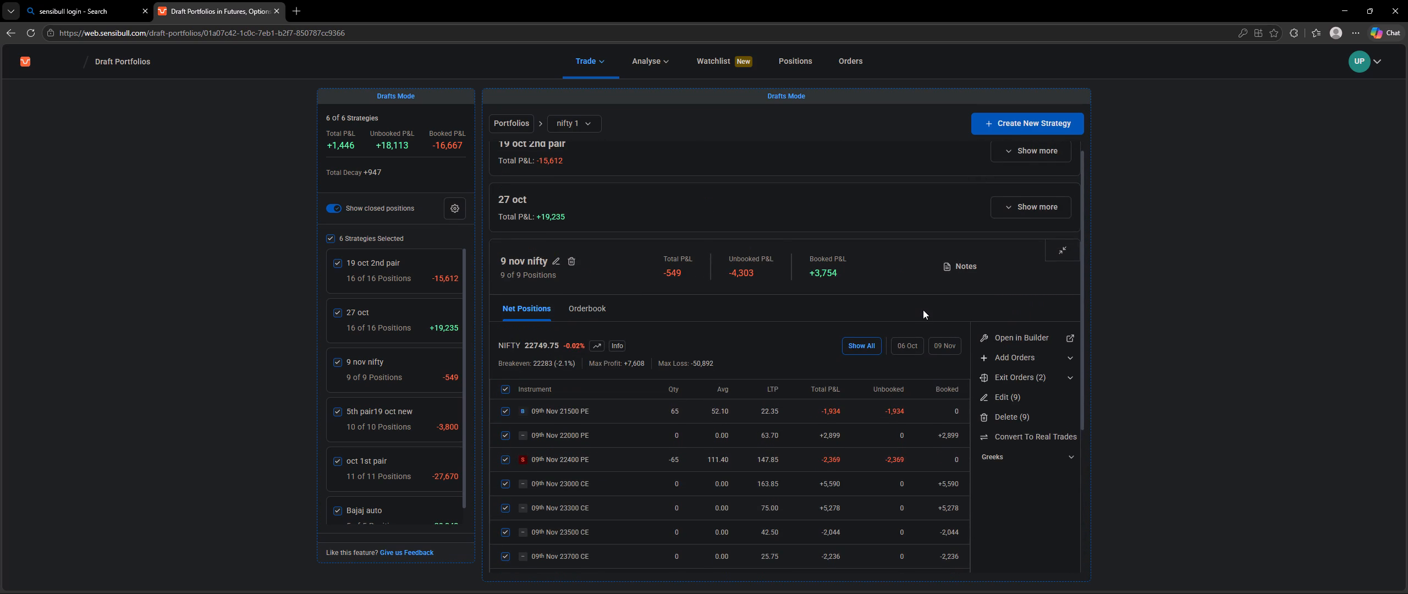
{"action": "scroll", "coordinate": [923, 310], "scroll_direction": "up", "scroll_amount": 6}
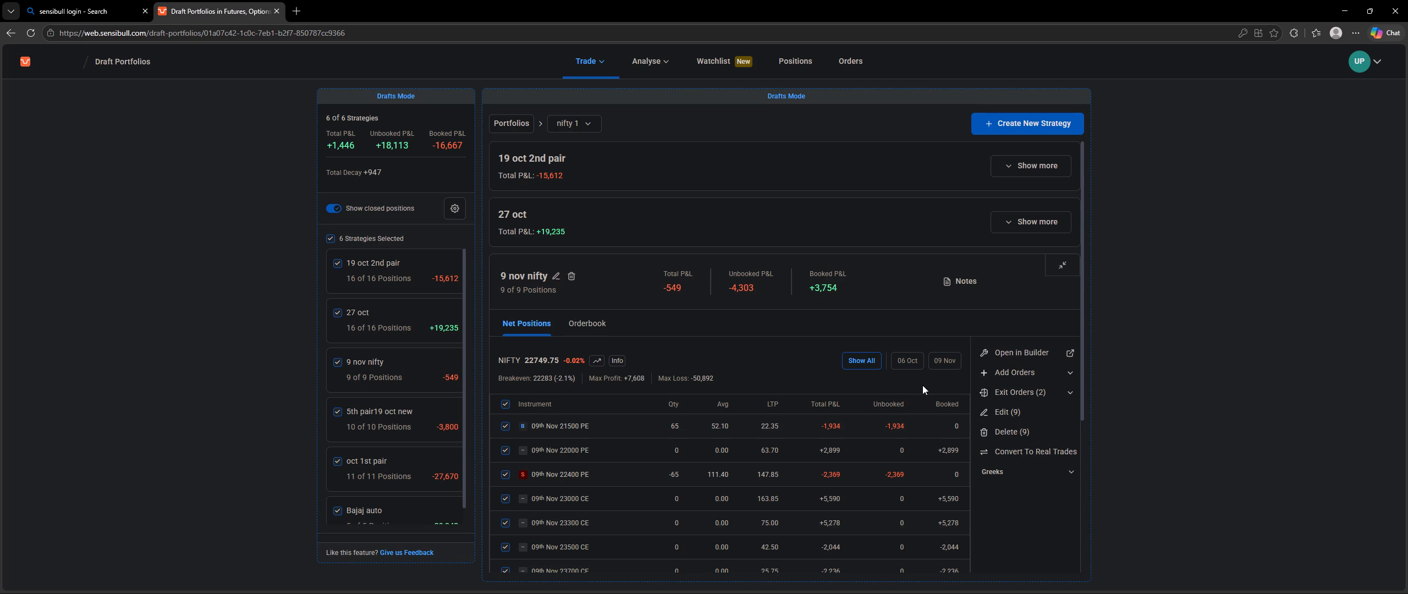
{"action": "scroll", "coordinate": [659, 352], "scroll_direction": "up", "scroll_amount": 6}
Hide closed positions across the portfolio's strategies.
{"action": "left_click", "coordinate": [330, 207]}
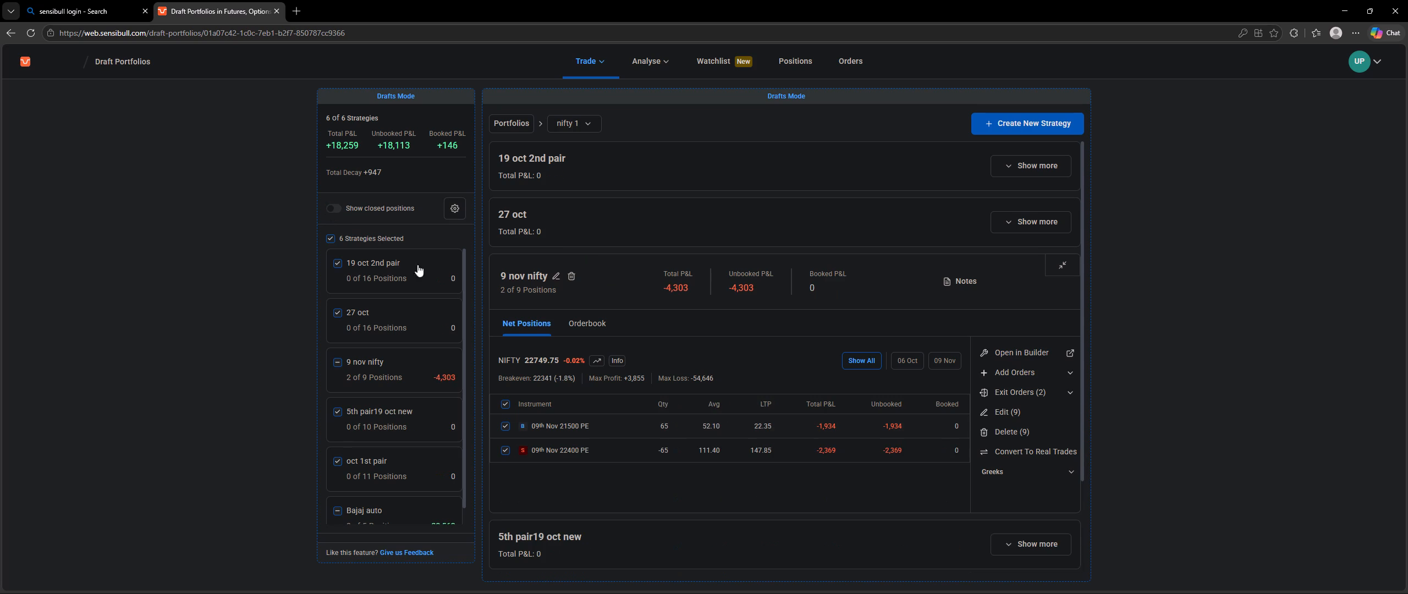
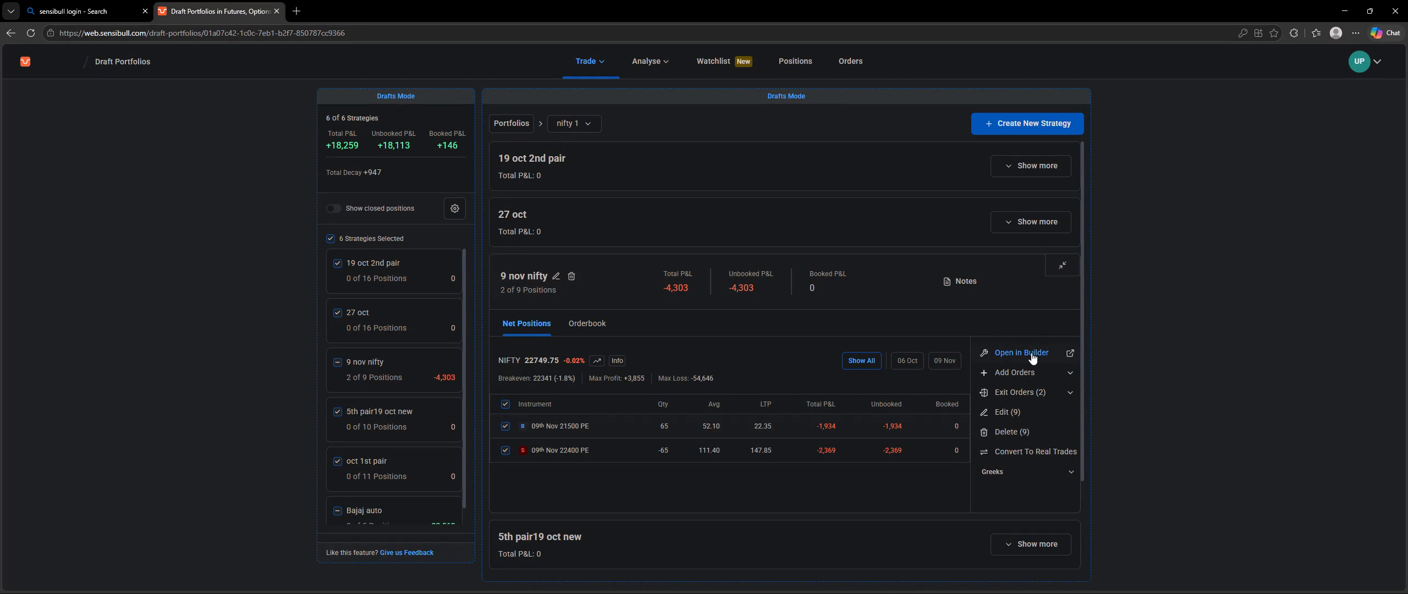
Start adding orders manually to the 9 nov nifty strategy and pick a 09 Nov 23300 call sell leg, quantity 65.
{"action": "left_click", "coordinate": [1018, 377]}
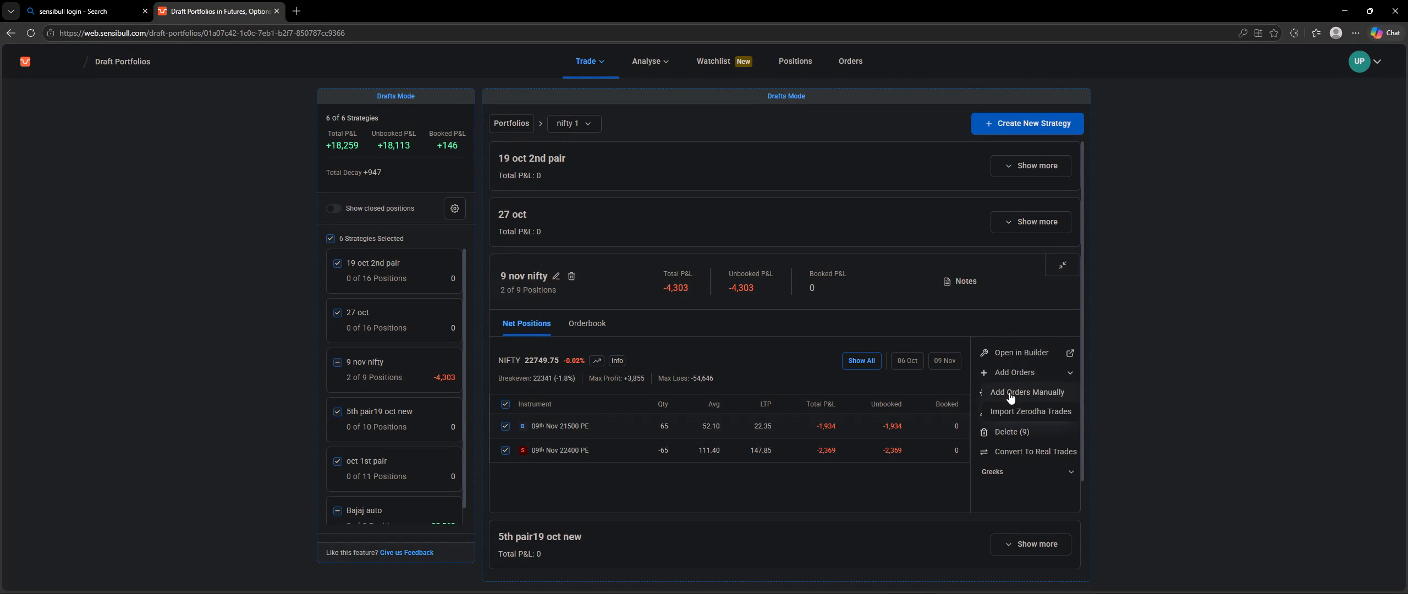
{"action": "left_click", "coordinate": [1009, 392]}
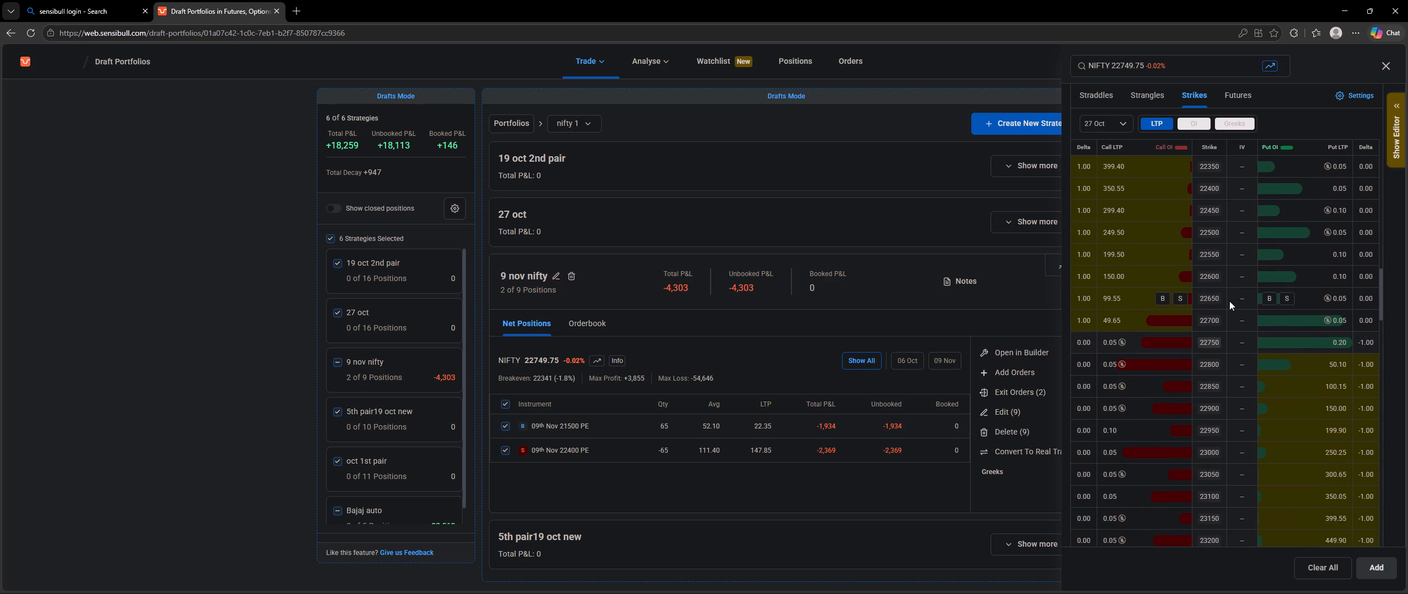
{"action": "left_click", "coordinate": [1102, 123]}
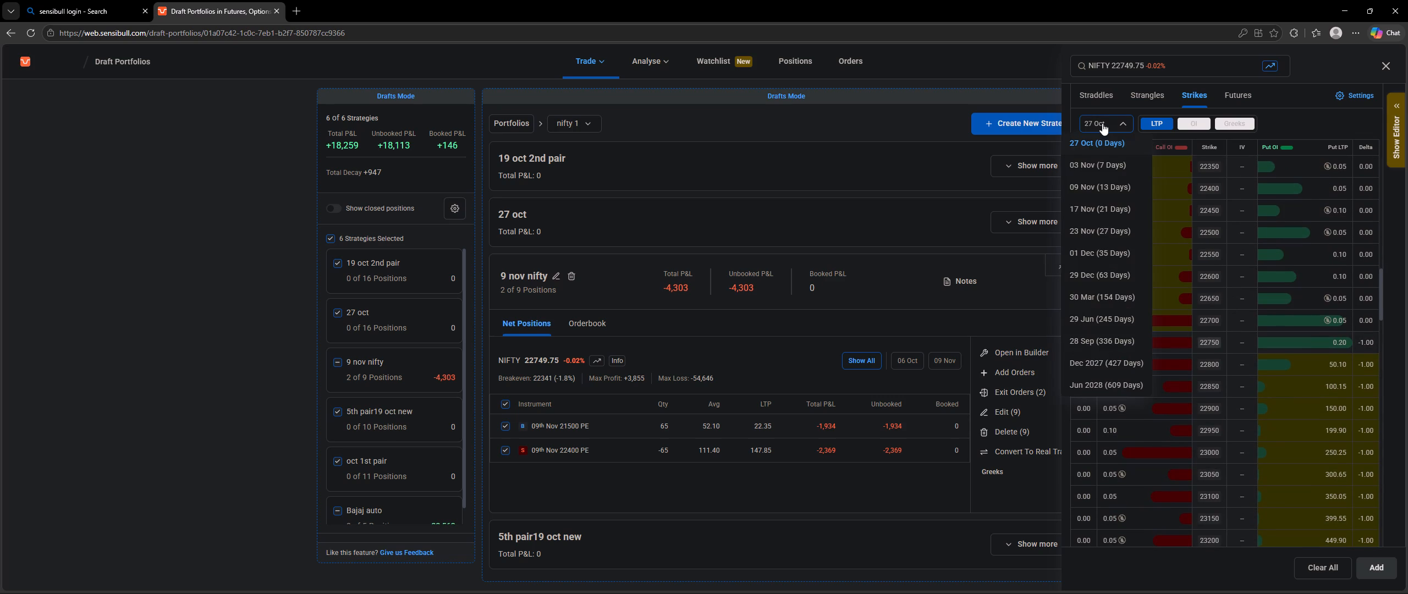
{"action": "left_click", "coordinate": [1096, 188]}
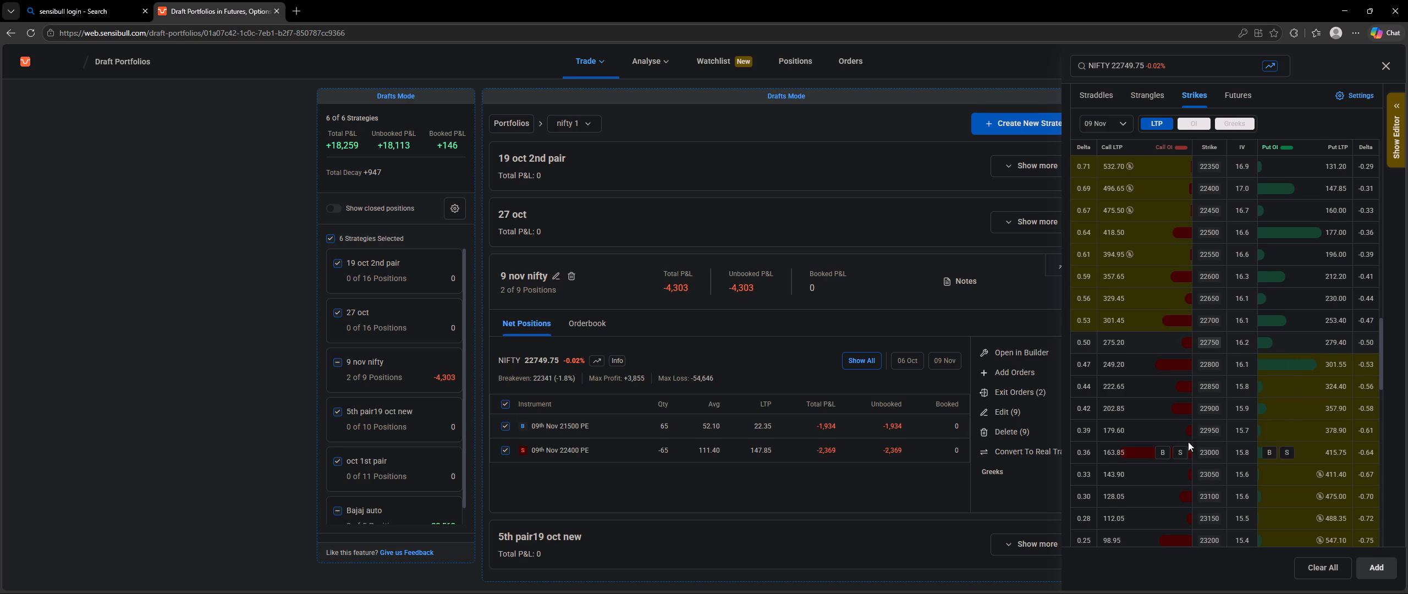
{"action": "scroll", "coordinate": [1182, 432], "scroll_direction": "down", "scroll_amount": 2}
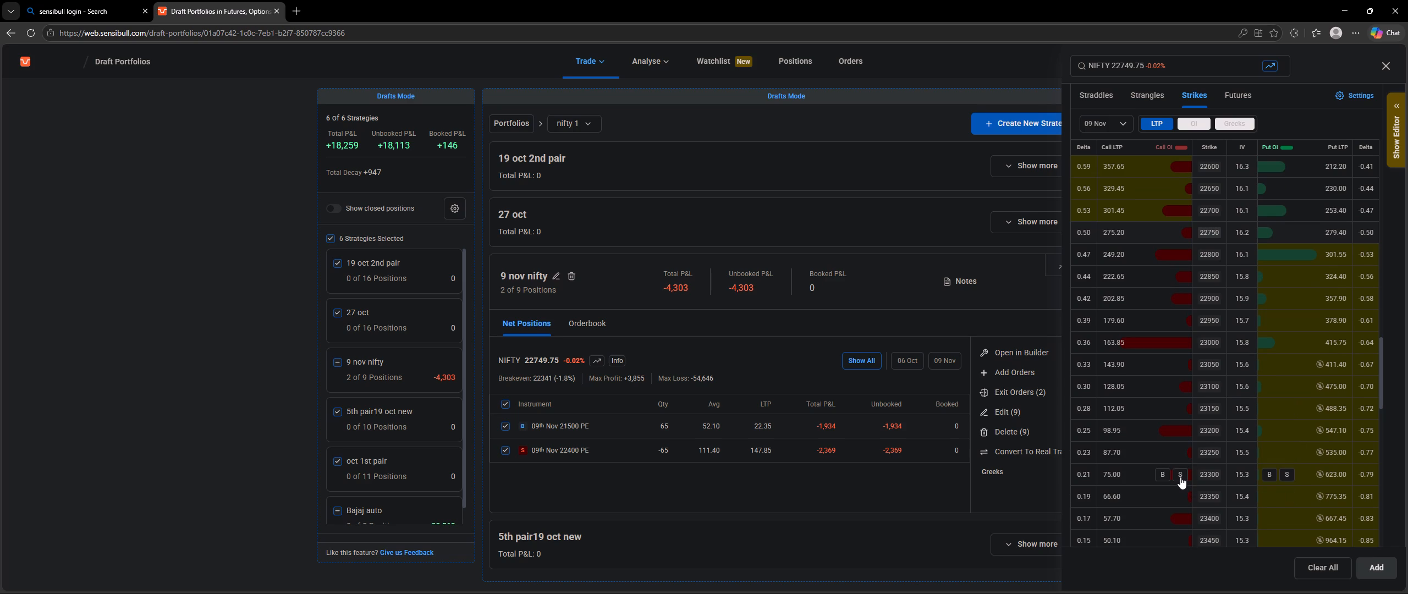
{"action": "left_click", "coordinate": [1180, 477]}
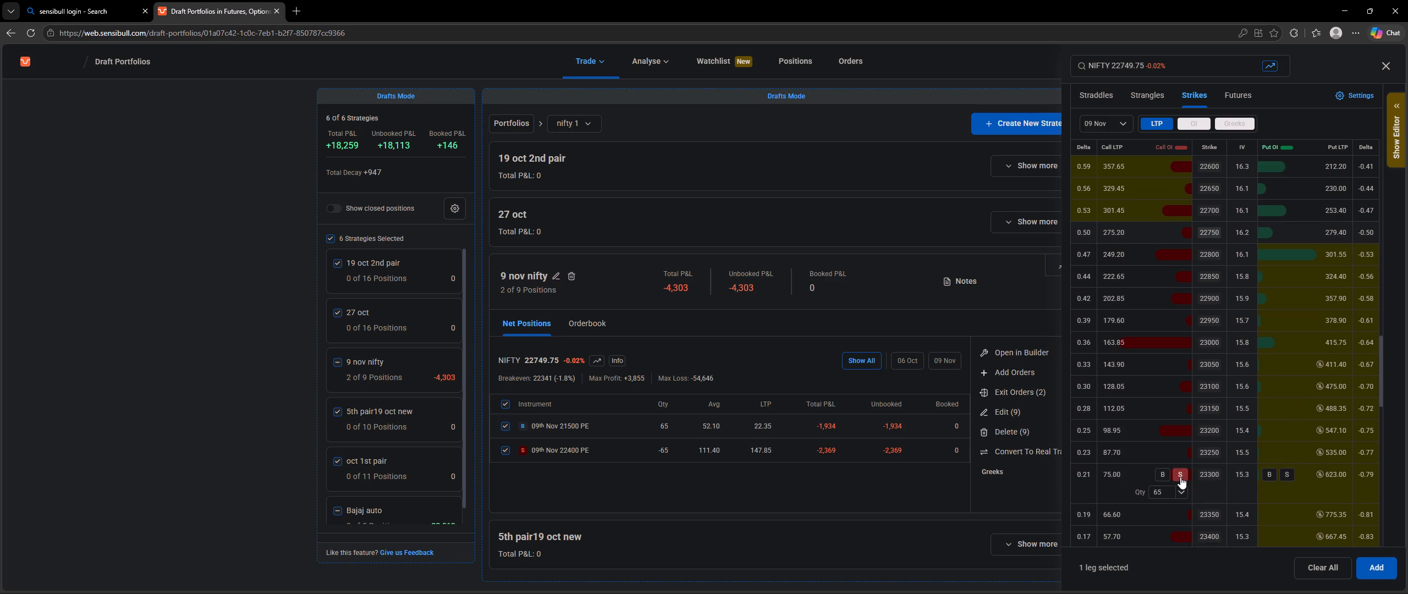
Pick a 09 Nov 23700 call buy leg, quantity 65, and bring both legs to the draft order review.
{"action": "scroll", "coordinate": [1180, 477], "scroll_direction": "down", "scroll_amount": 3}
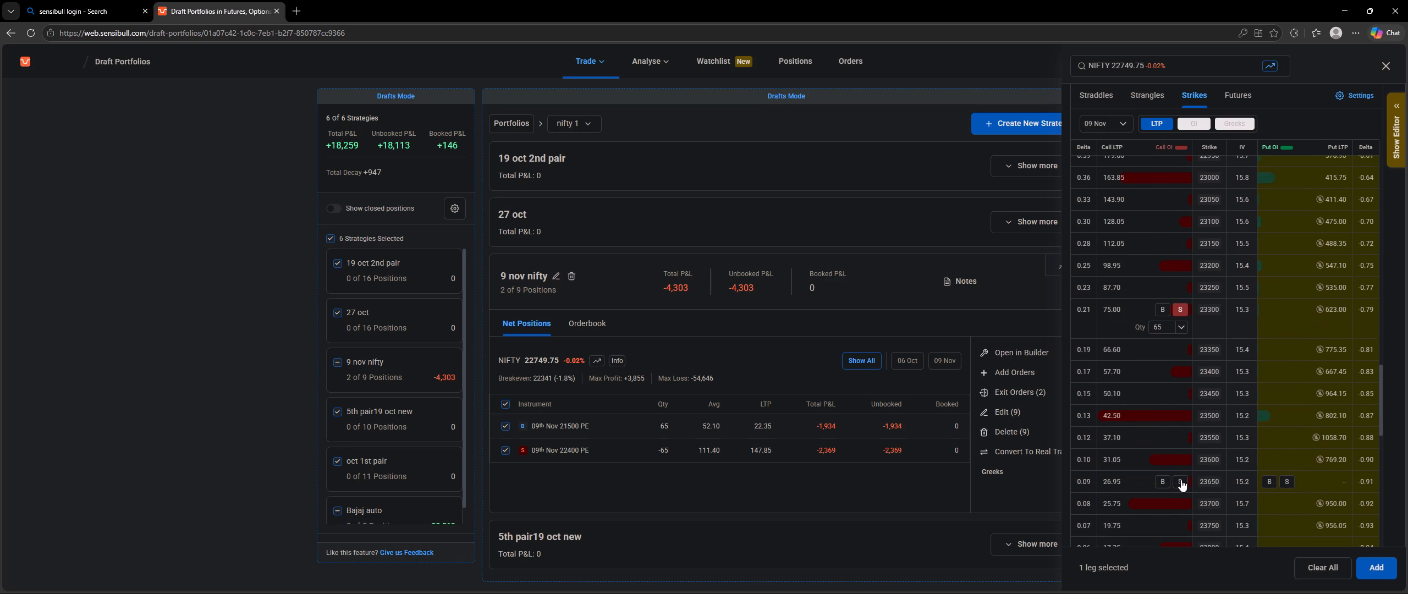
{"action": "left_click", "coordinate": [1162, 504]}
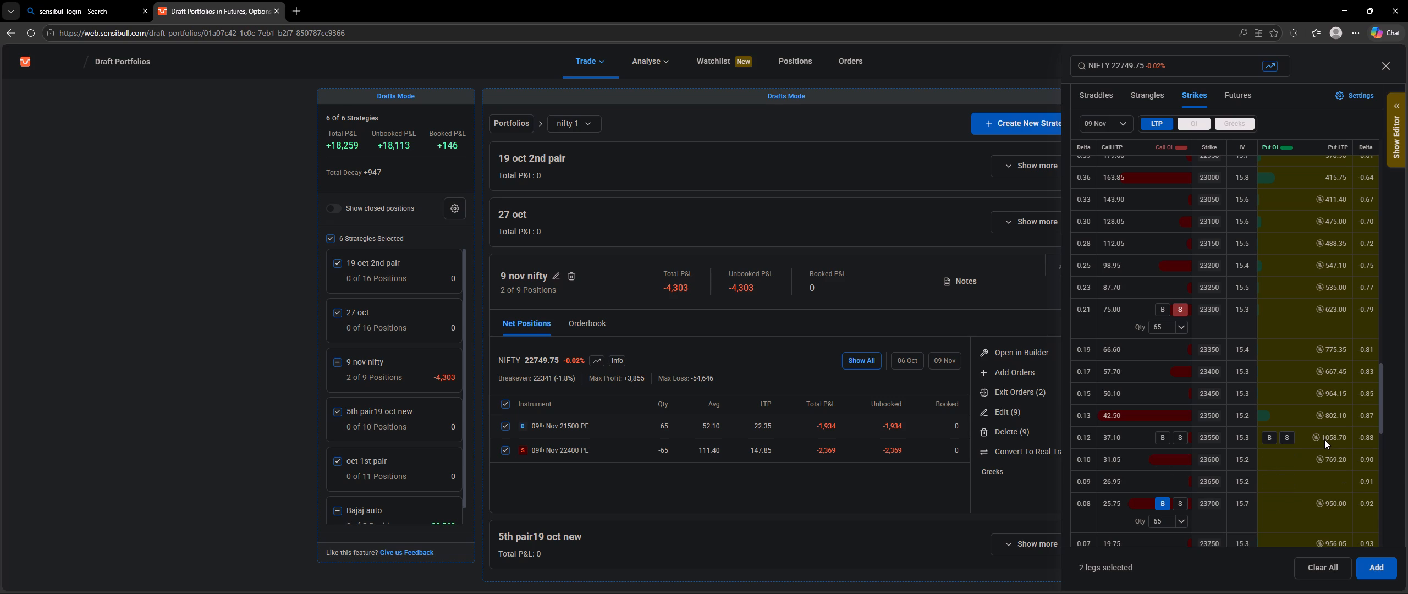
{"action": "scroll", "coordinate": [1323, 442], "scroll_direction": "down", "scroll_amount": 2}
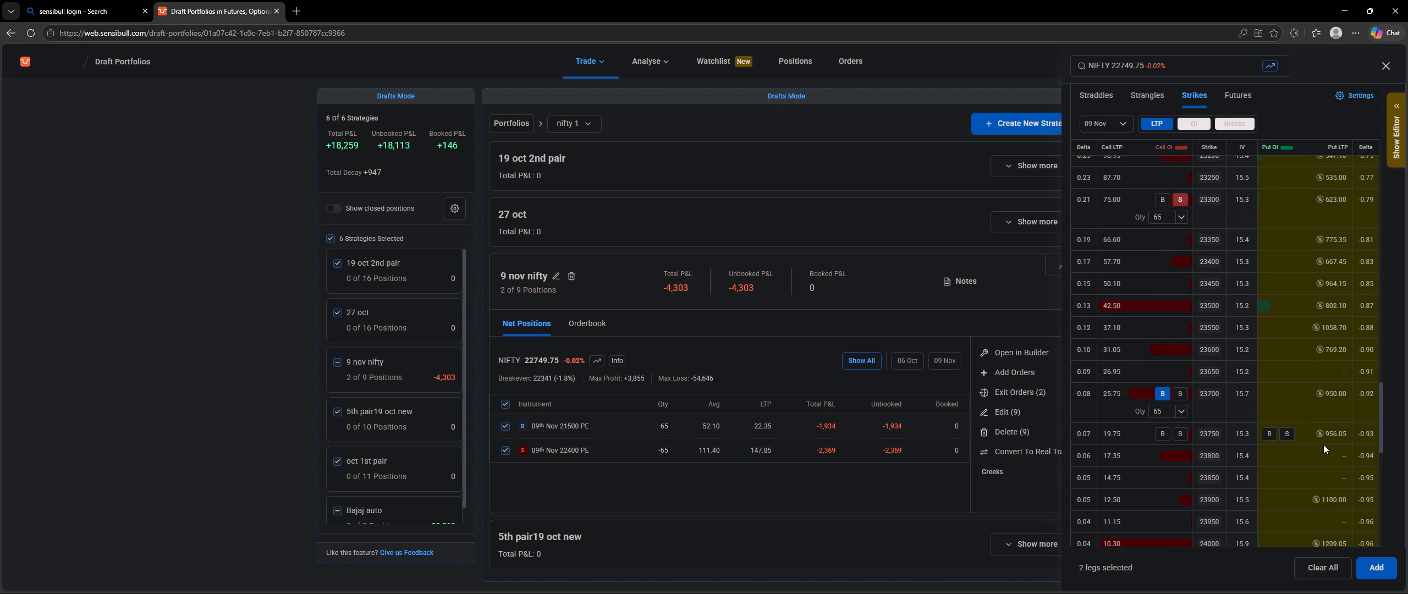
{"action": "scroll", "coordinate": [1323, 444], "scroll_direction": "up", "scroll_amount": 2}
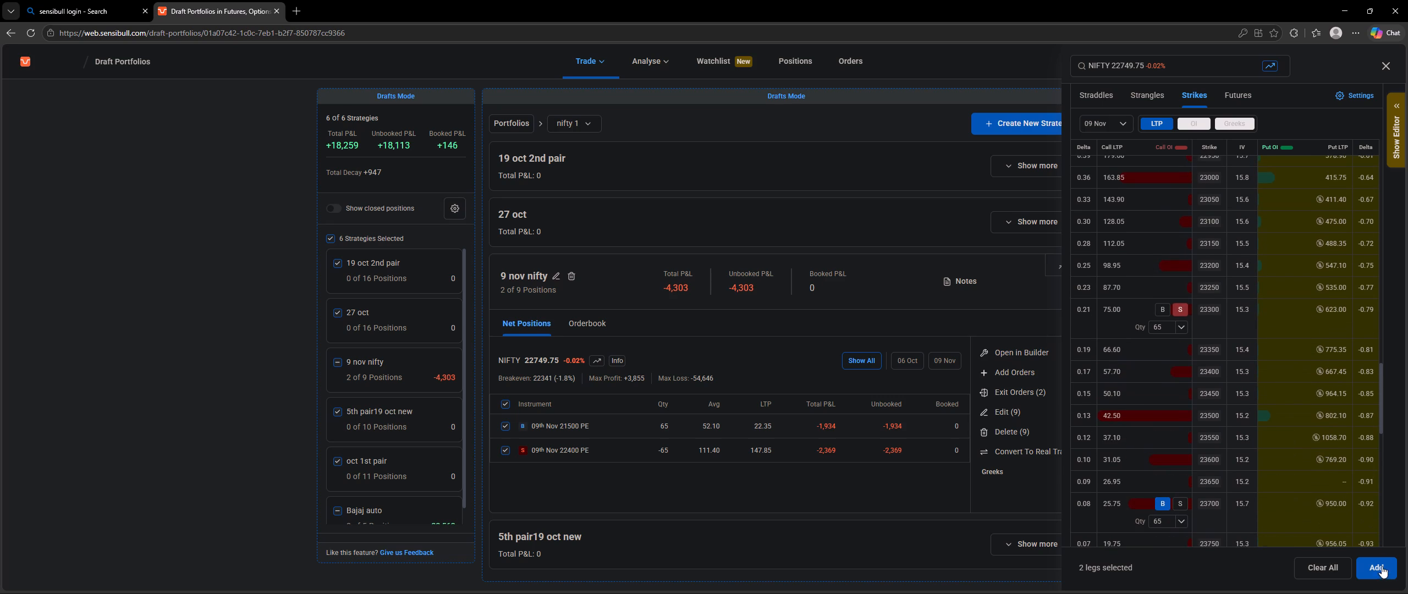
{"action": "left_click", "coordinate": [1382, 563]}
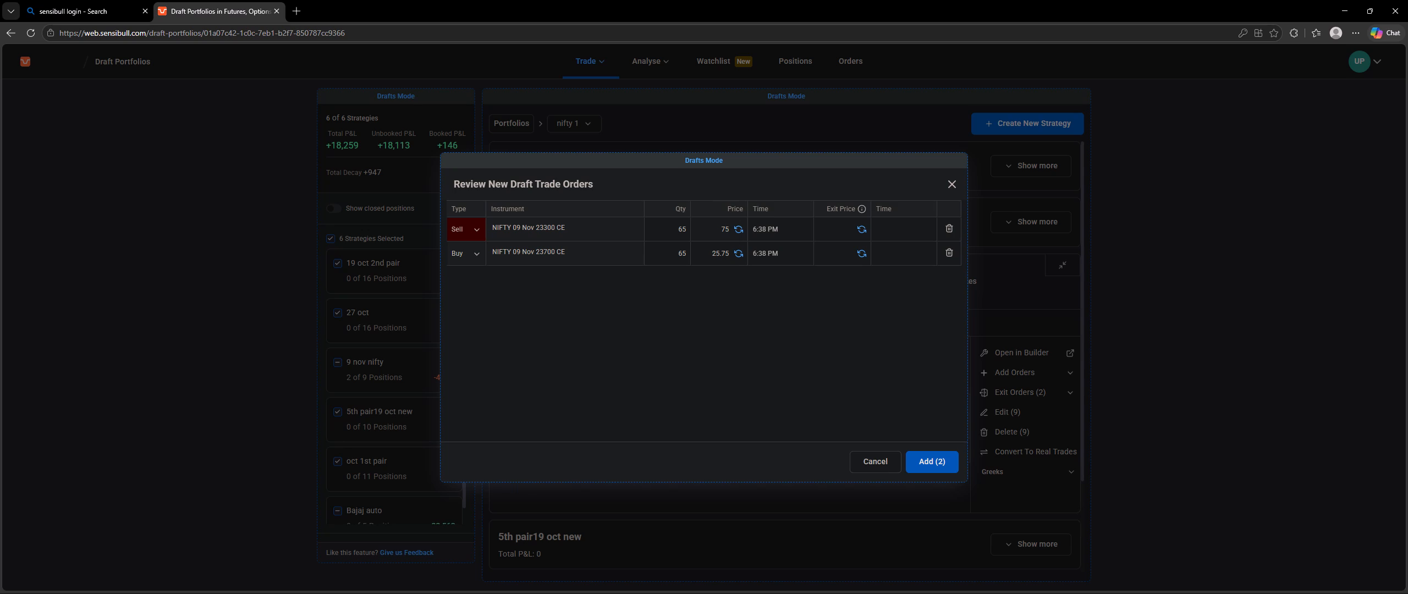
Set the price of the NIFTY 09 Nov 23300 CE sell order to 69.75.
{"action": "left_click", "coordinate": [719, 227]}
{"action": "left_click", "coordinate": [725, 219]}
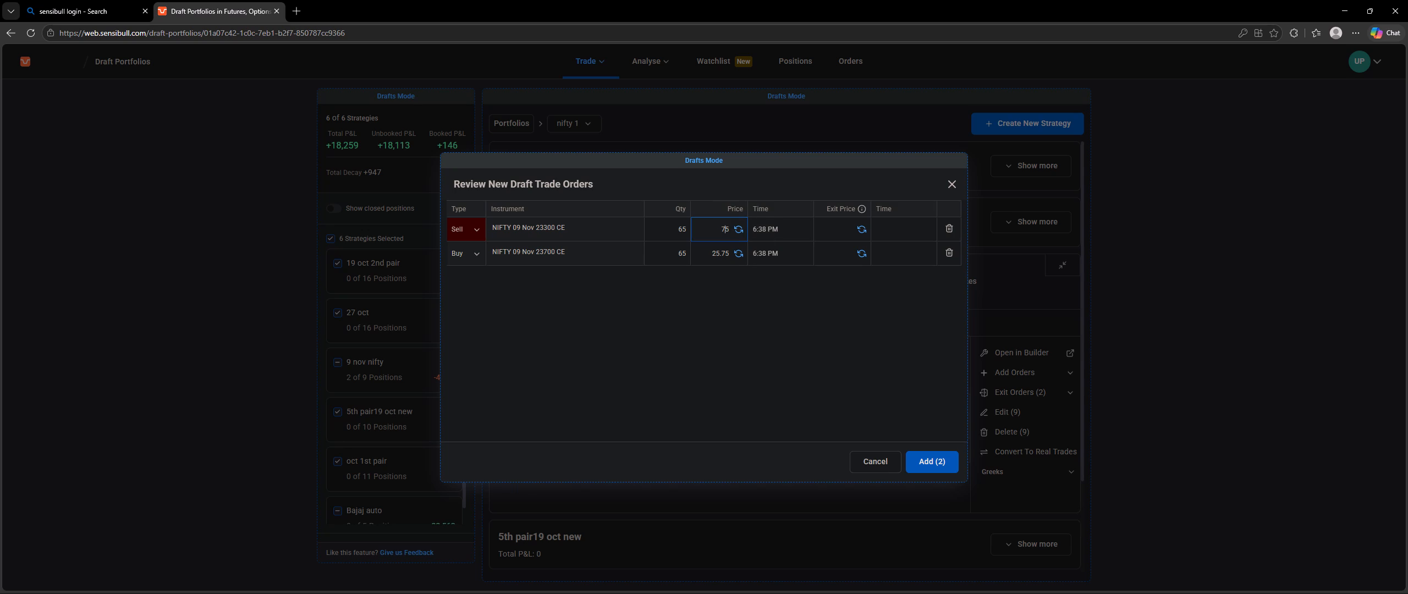
{"action": "left_click_drag", "start_coordinate": [735, 226], "coordinate": [687, 226]}
{"action": "left_click", "coordinate": [727, 231]}
{"action": "key", "text": "BackSpace"}
{"action": "key", "text": "BackSpace"}
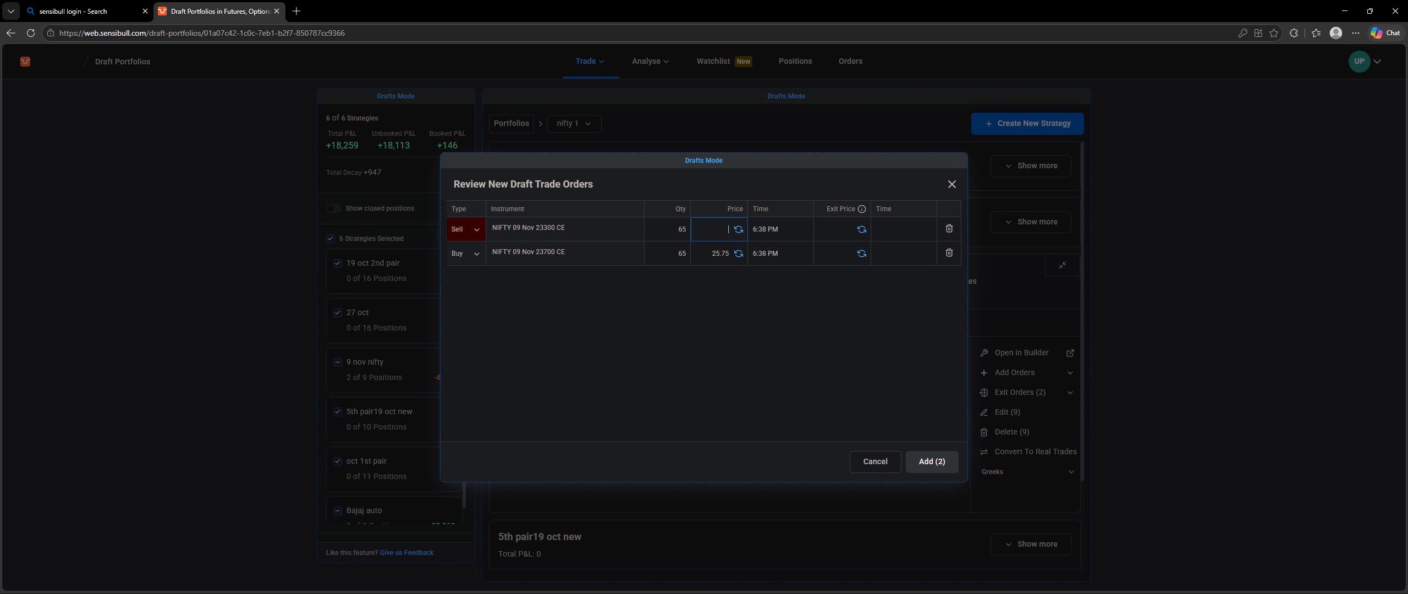
{"action": "key", "text": "6"}
{"action": "type", "text": "9."}
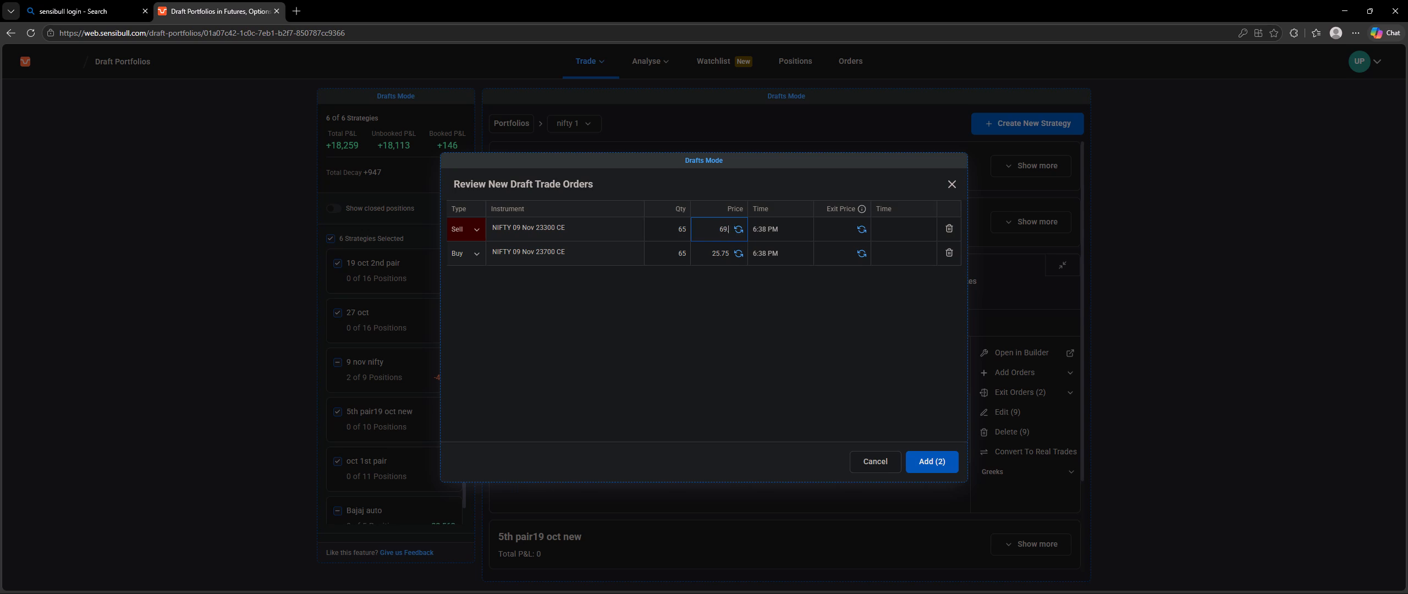
{"action": "key", "text": "7"}
{"action": "key", "text": "5"}
Set the NIFTY 09 Nov 23700 CE buy order's price to 23.10 and add both draft orders to the strategy.
{"action": "left_click", "coordinate": [727, 255]}
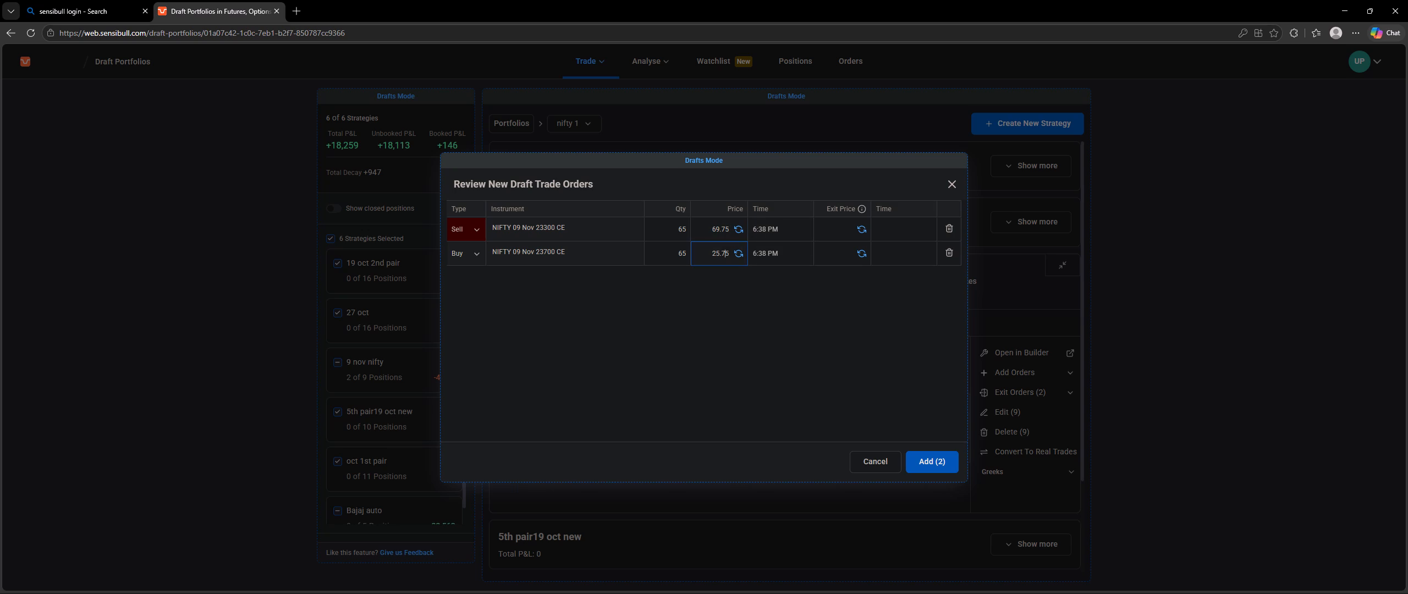
{"action": "left_click", "coordinate": [729, 254]}
{"action": "key", "text": "BackSpace"}
{"action": "key", "text": "BackSpace"}
{"action": "key", "text": "BackSpace"}
{"action": "key", "text": "BackSpace"}
{"action": "key", "text": "BackSpace"}
{"action": "key", "text": "BackSpace"}
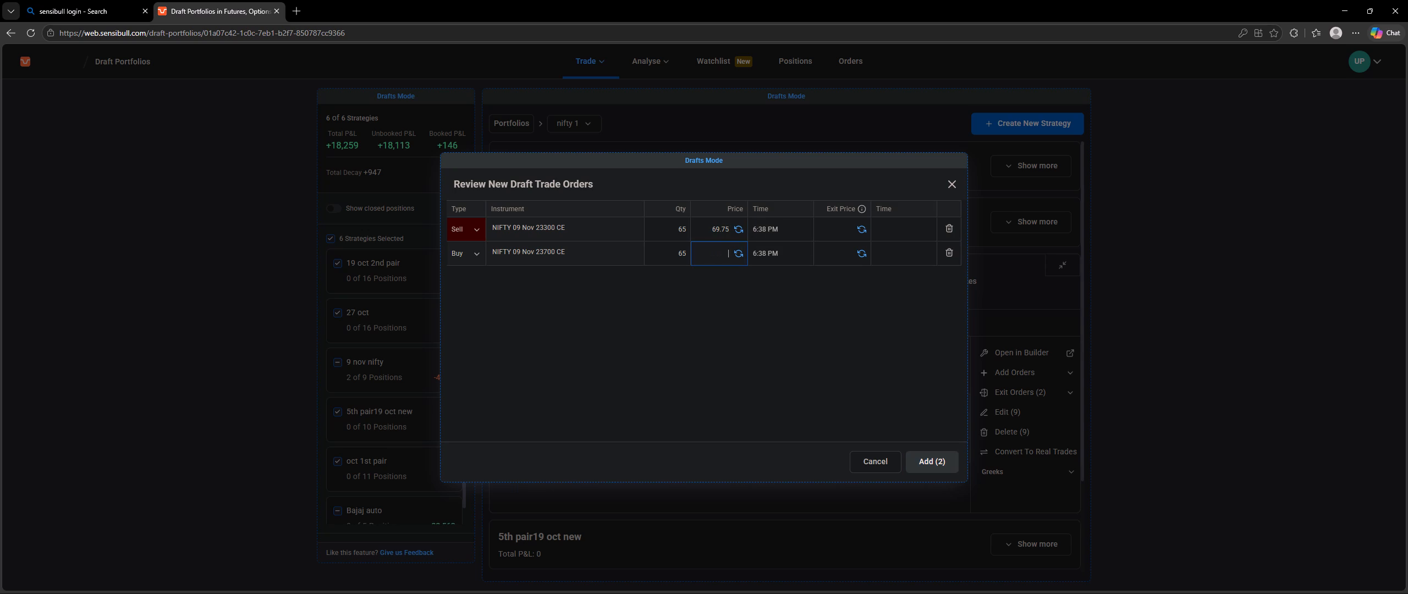
{"action": "type", "text": "23"}
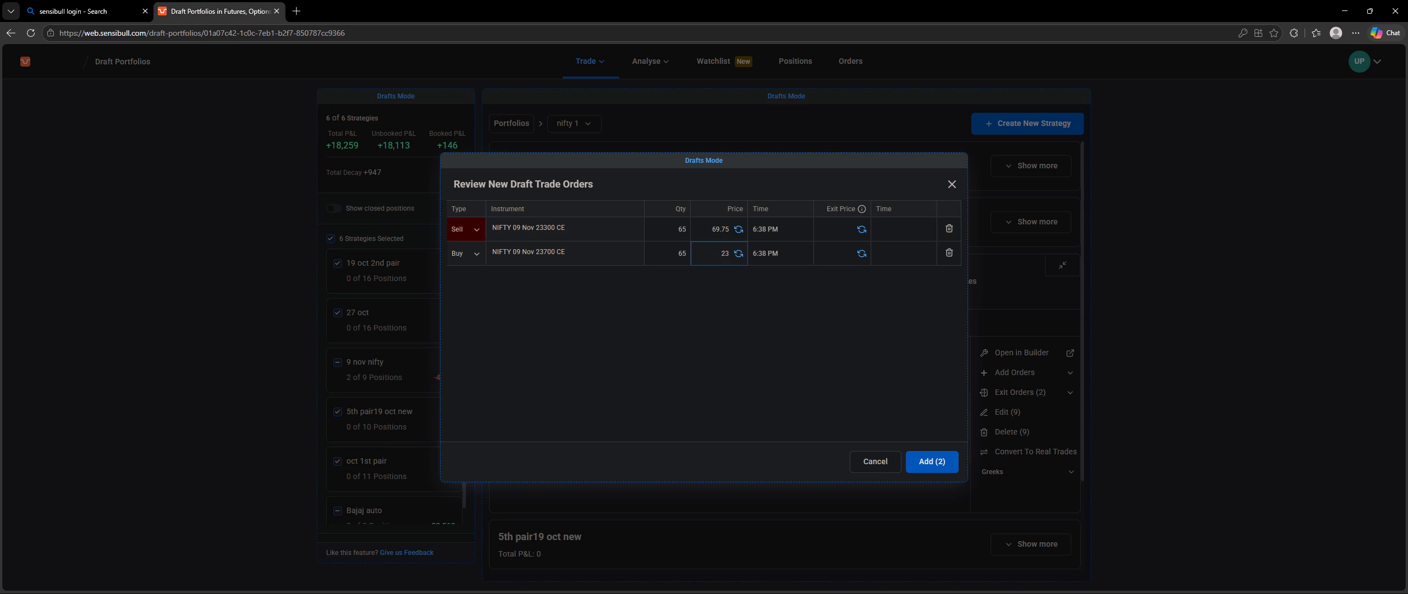
{"action": "type", "text": ".1"}
{"action": "key", "text": "0"}
{"action": "left_click", "coordinate": [934, 464]}
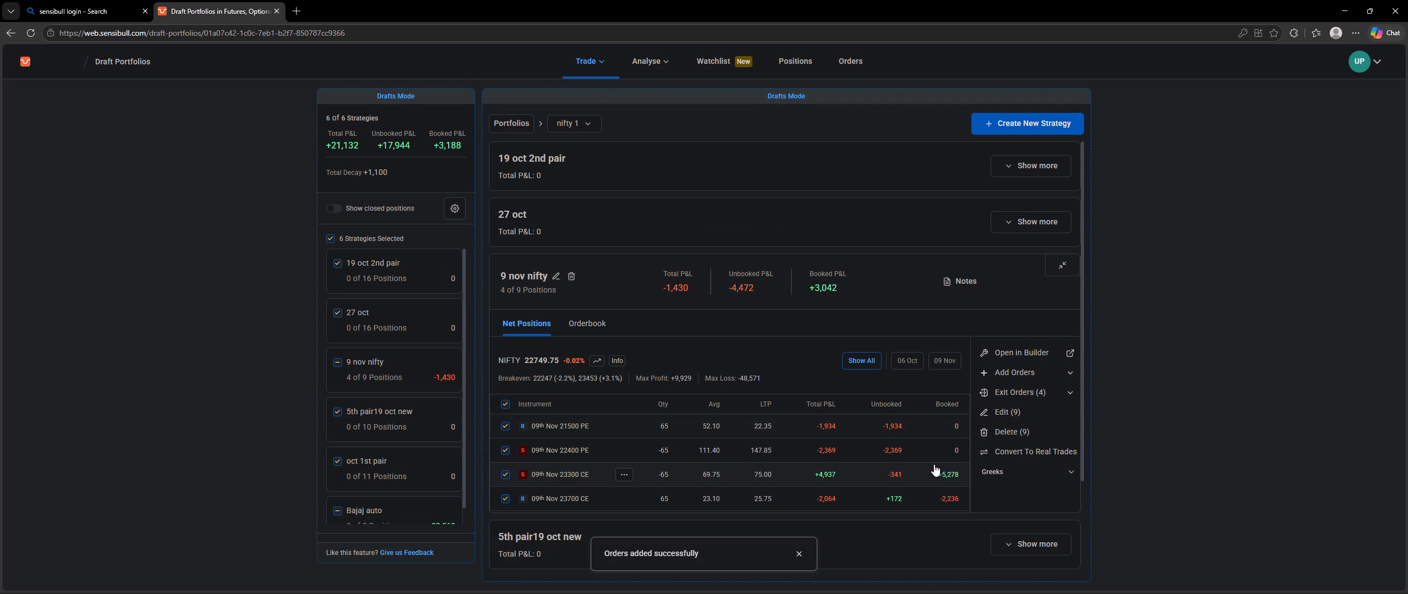
Review the 9 nov nifty strategy's orderbook, checking the order prices, exit prices and P&L.
{"action": "scroll", "coordinate": [788, 453], "scroll_direction": "down", "scroll_amount": 1}
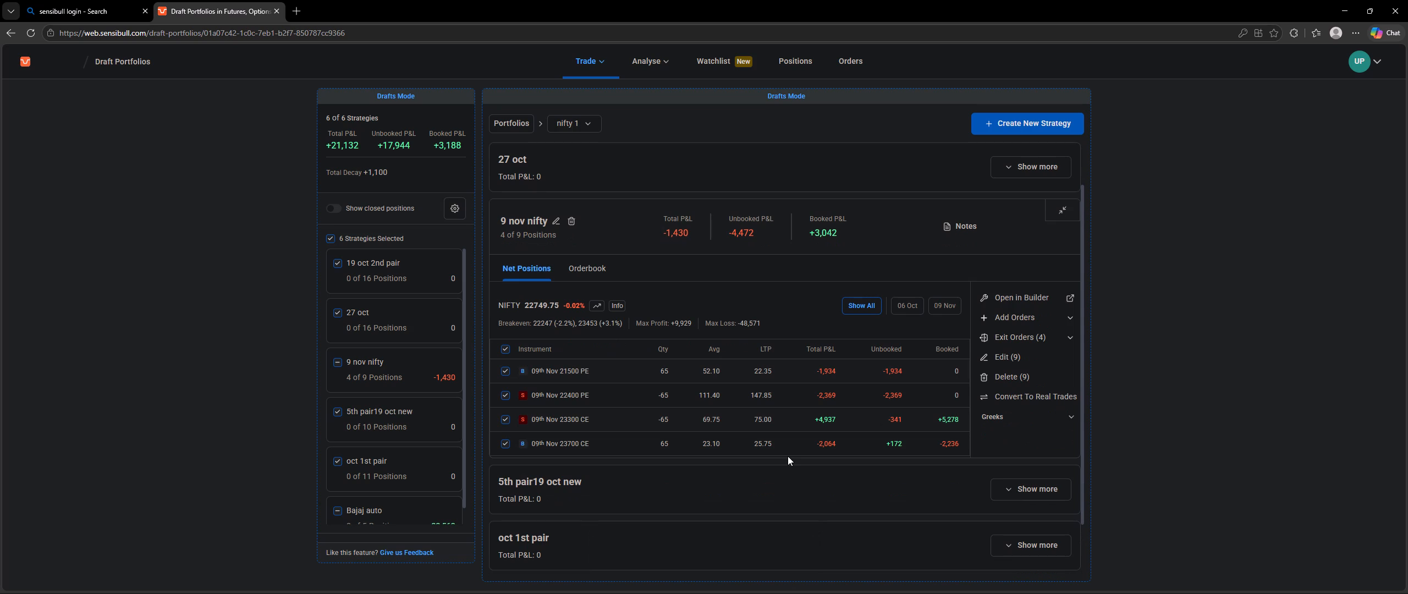
{"action": "left_click", "coordinate": [598, 267]}
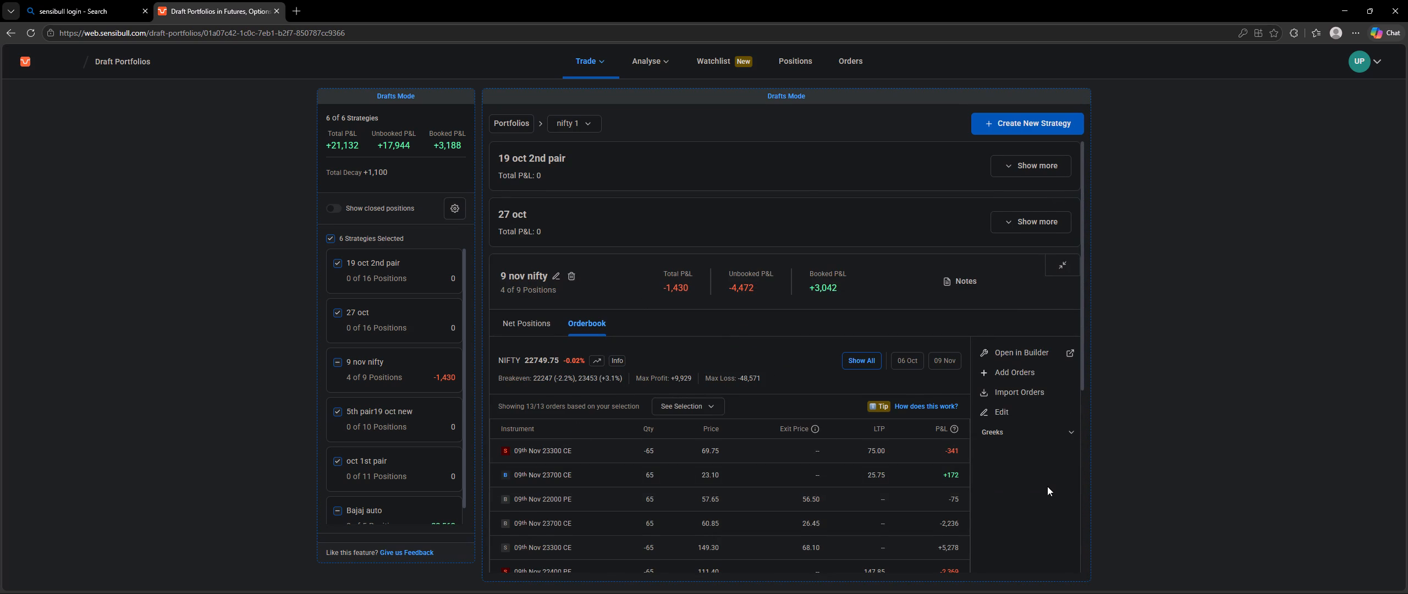
{"action": "scroll", "coordinate": [1047, 486], "scroll_direction": "down", "scroll_amount": 1}
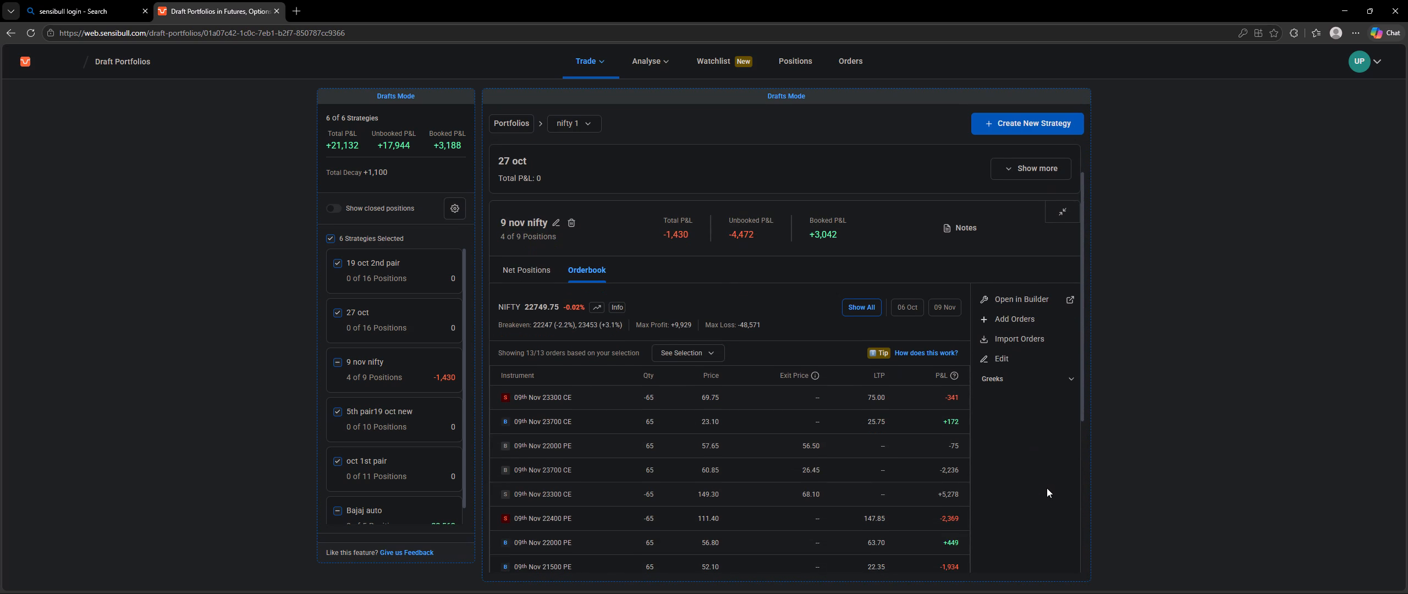
{"action": "scroll", "coordinate": [1047, 488], "scroll_direction": "up", "scroll_amount": 2}
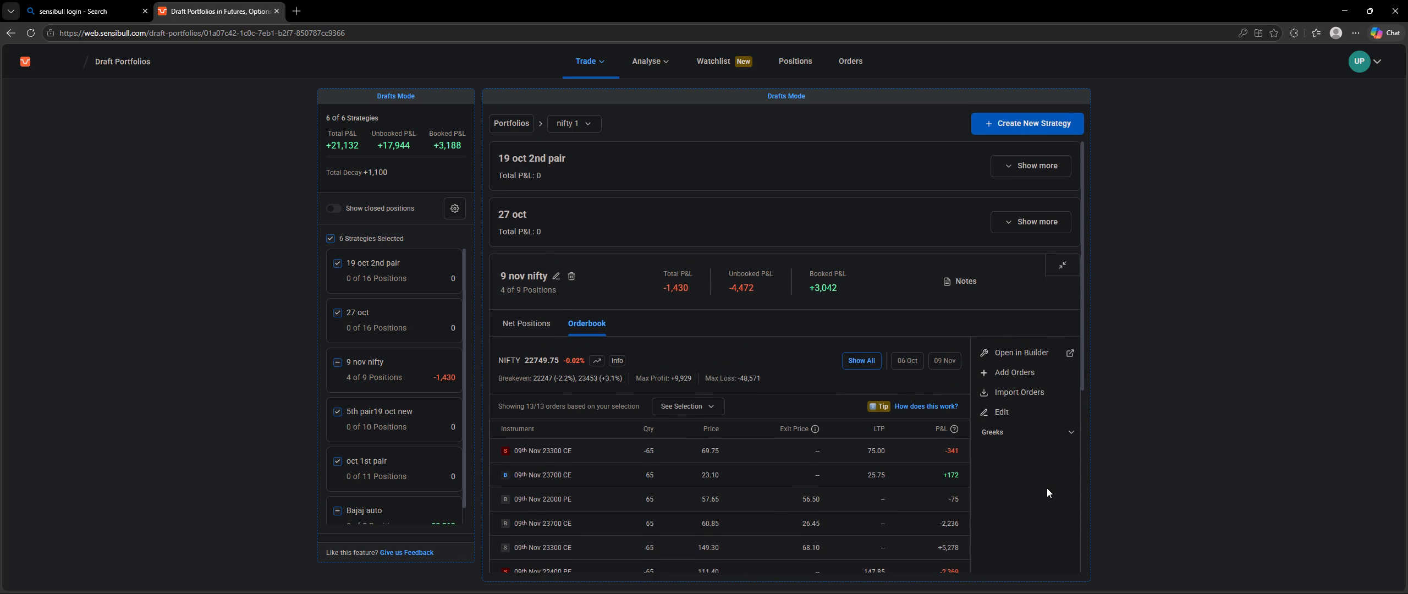
{"action": "scroll", "coordinate": [1047, 488], "scroll_direction": "down", "scroll_amount": 1}
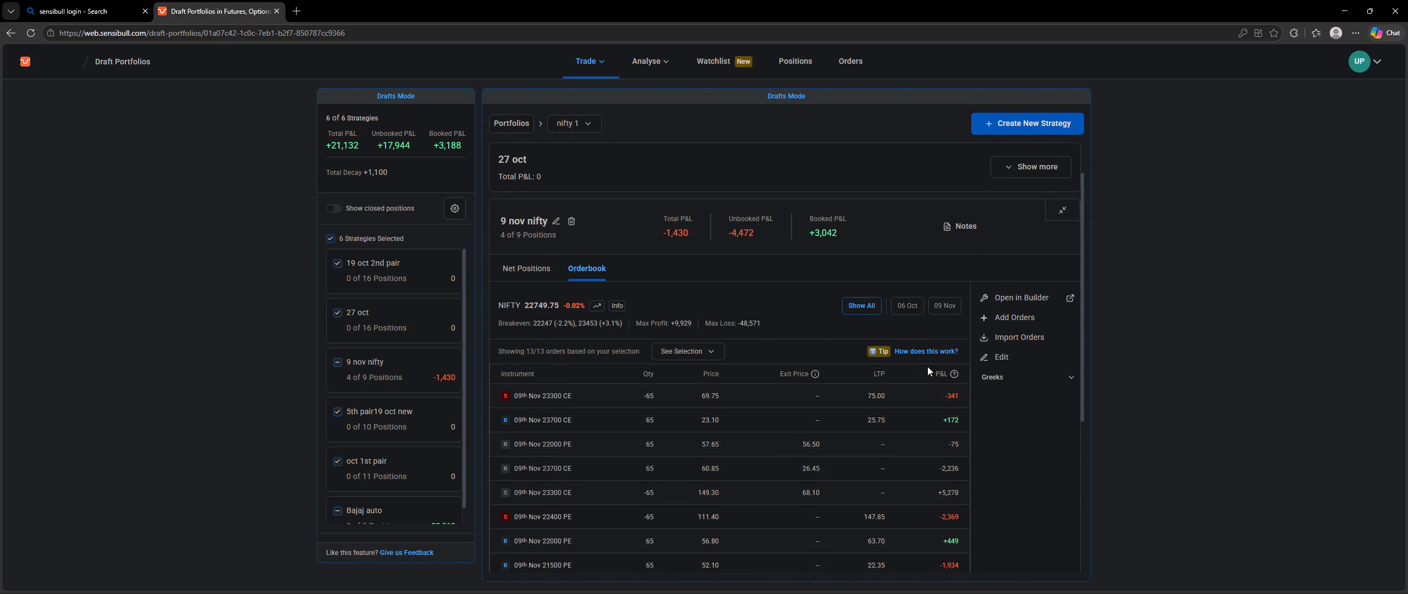
{"action": "scroll", "coordinate": [1009, 454], "scroll_direction": "down", "scroll_amount": 1}
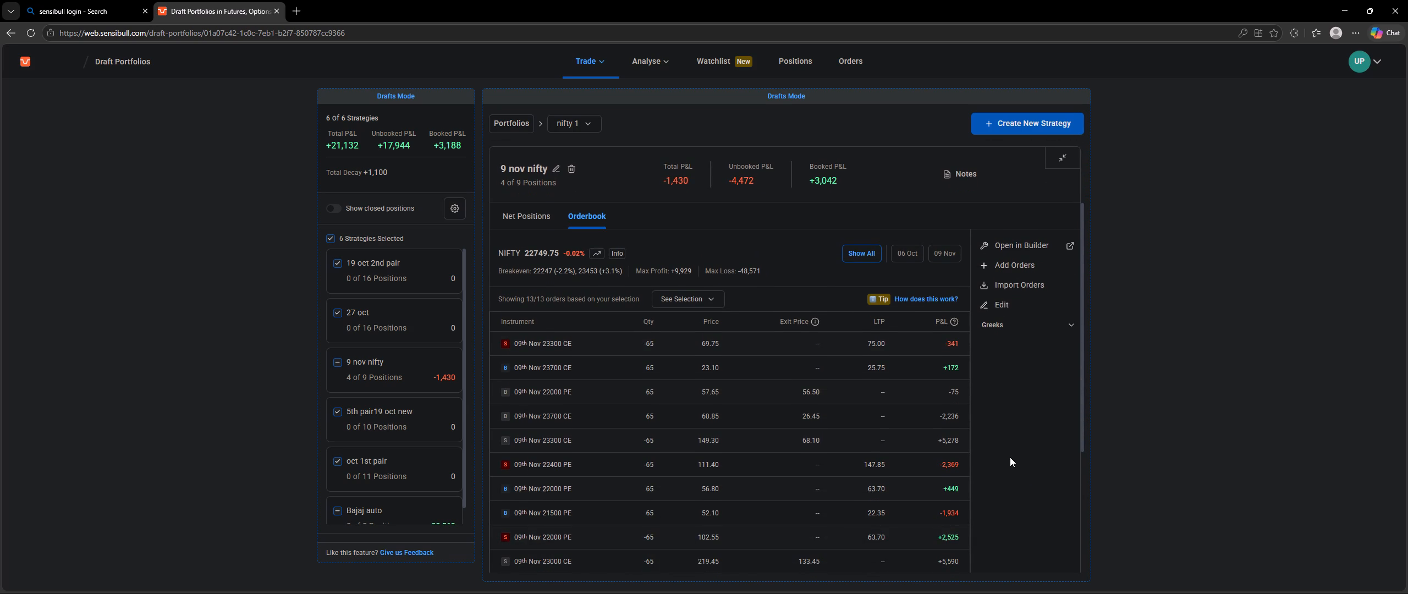
{"action": "scroll", "coordinate": [1010, 457], "scroll_direction": "down", "scroll_amount": 1}
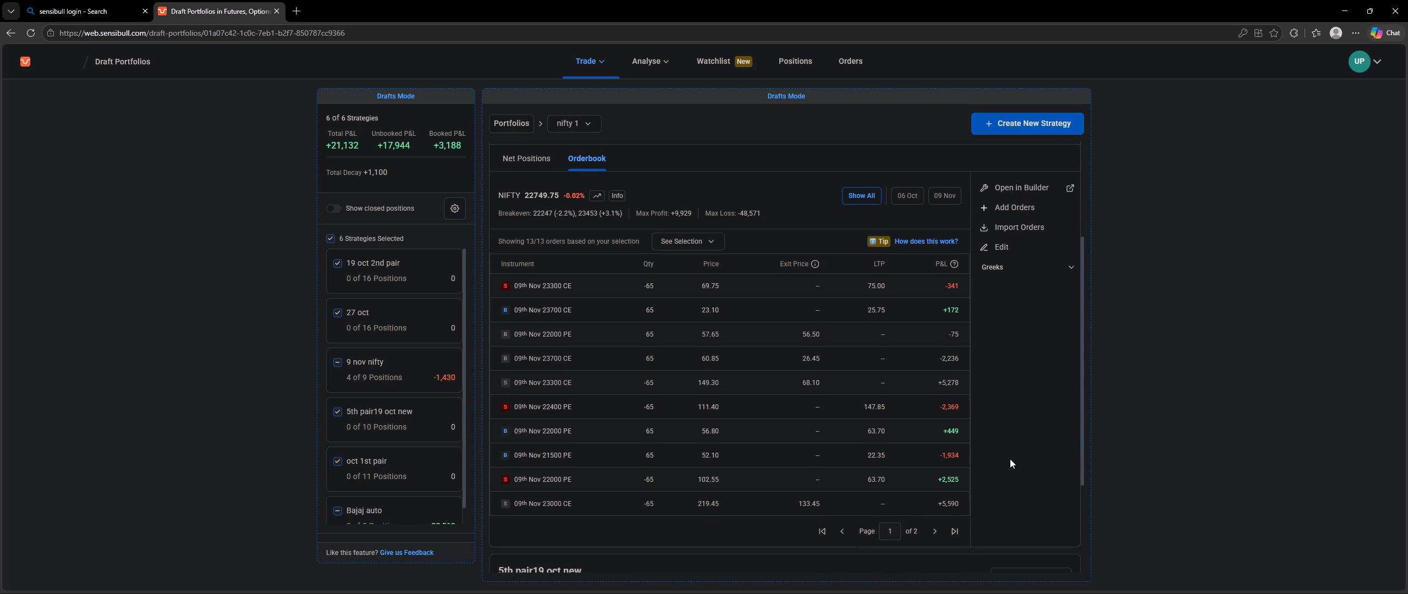
{"action": "scroll", "coordinate": [1010, 459], "scroll_direction": "up", "scroll_amount": 2}
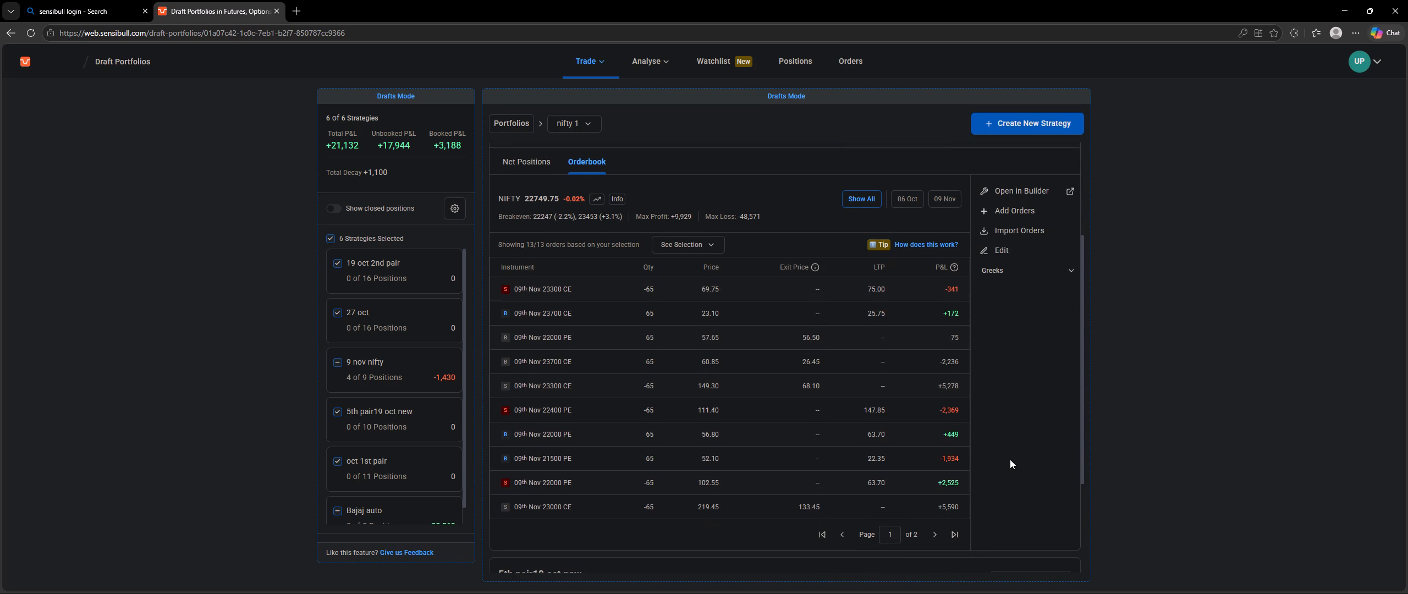
{"action": "scroll", "coordinate": [1010, 459], "scroll_direction": "up", "scroll_amount": 2}
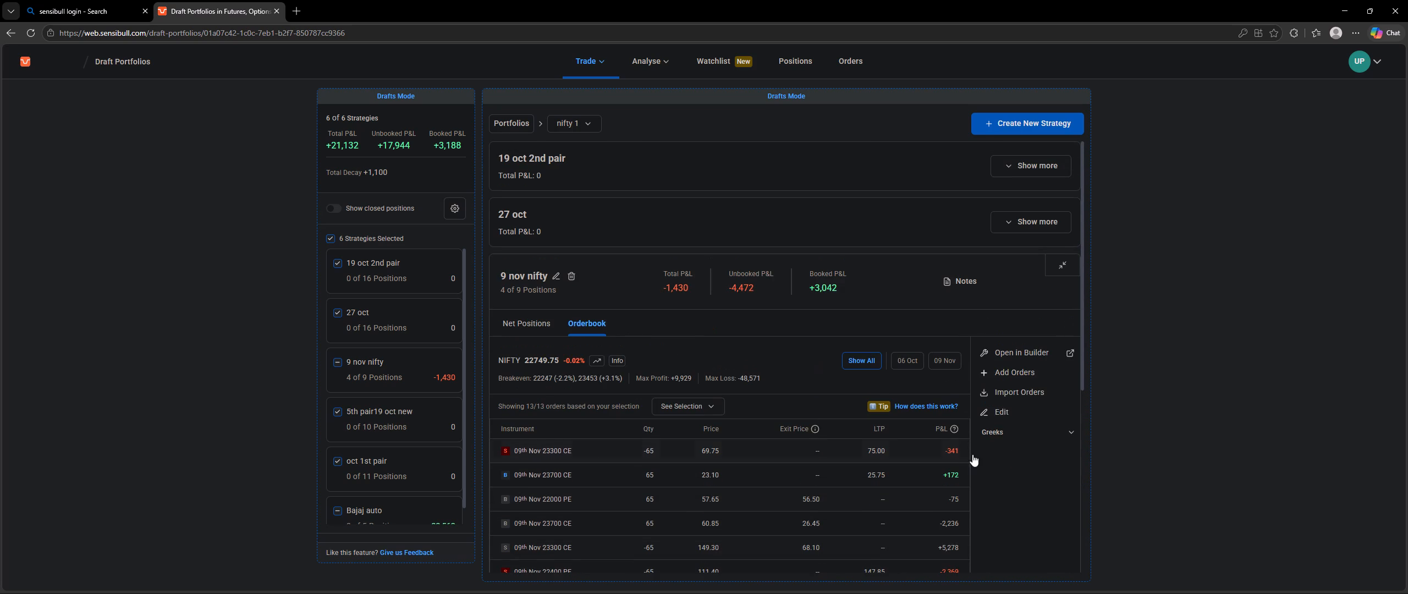
Review the 9 nov nifty net positions and the P&L of the strategies around it.
{"action": "left_click", "coordinate": [535, 326]}
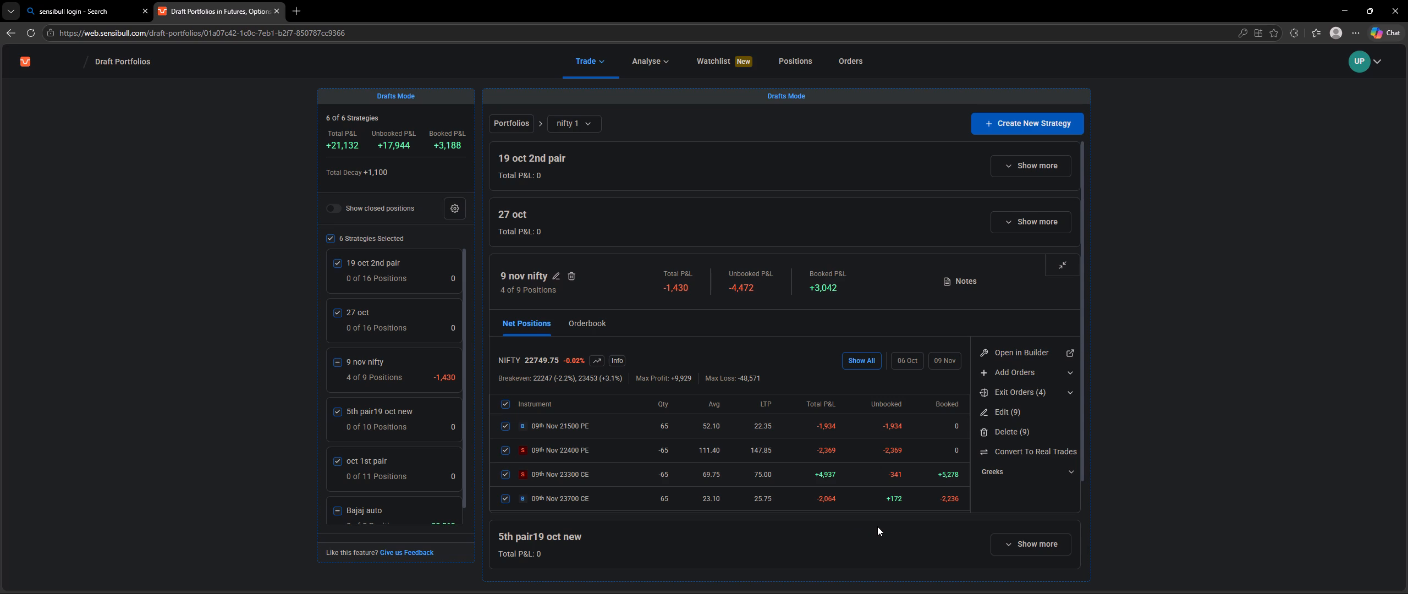
{"action": "scroll", "coordinate": [877, 519], "scroll_direction": "up", "scroll_amount": 2}
{"action": "scroll", "coordinate": [933, 414], "scroll_direction": "up", "scroll_amount": 3}
{"action": "scroll", "coordinate": [768, 338], "scroll_direction": "up", "scroll_amount": 4}
{"action": "scroll", "coordinate": [1094, 288], "scroll_direction": "up", "scroll_amount": 4}
{"action": "left_click_drag", "start_coordinate": [1081, 210], "coordinate": [1073, 281]}
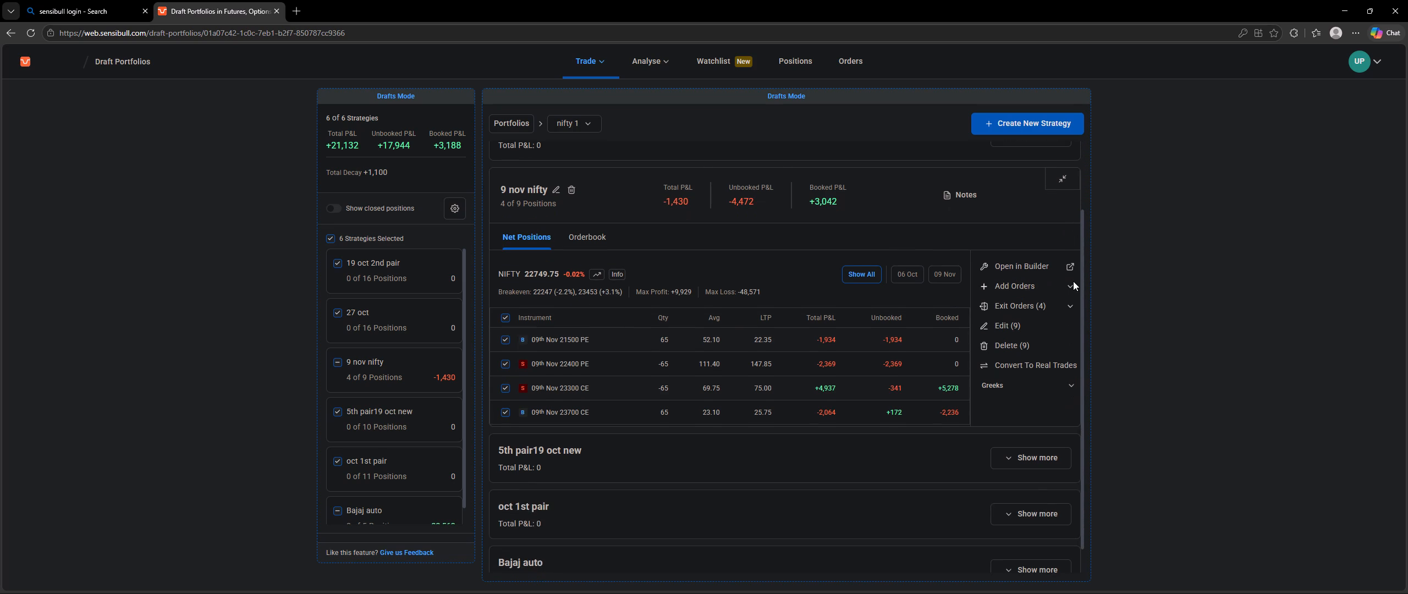
{"action": "left_click_drag", "start_coordinate": [1073, 281], "coordinate": [1081, 158]}
{"action": "left_click_drag", "start_coordinate": [1082, 186], "coordinate": [1070, 382]}
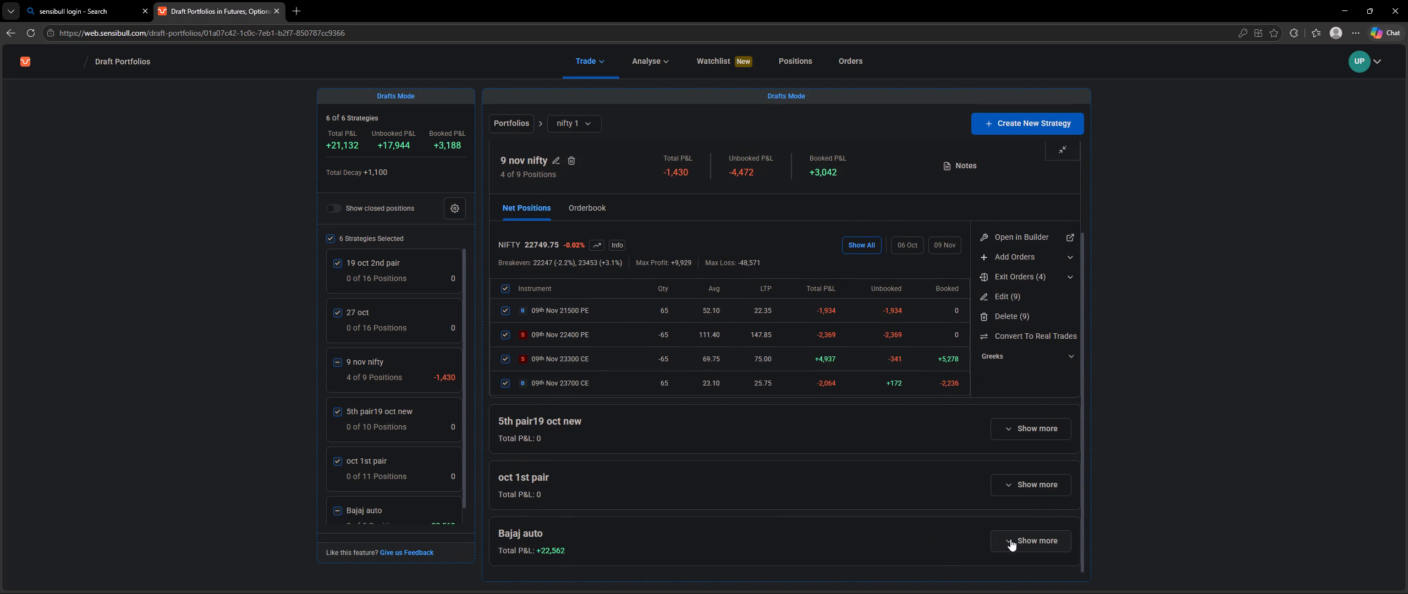
Expand the Bajaj auto strategy, collapse 9 nov nifty, and check the Bajaj auto net positions.
{"action": "left_click", "coordinate": [1014, 544]}
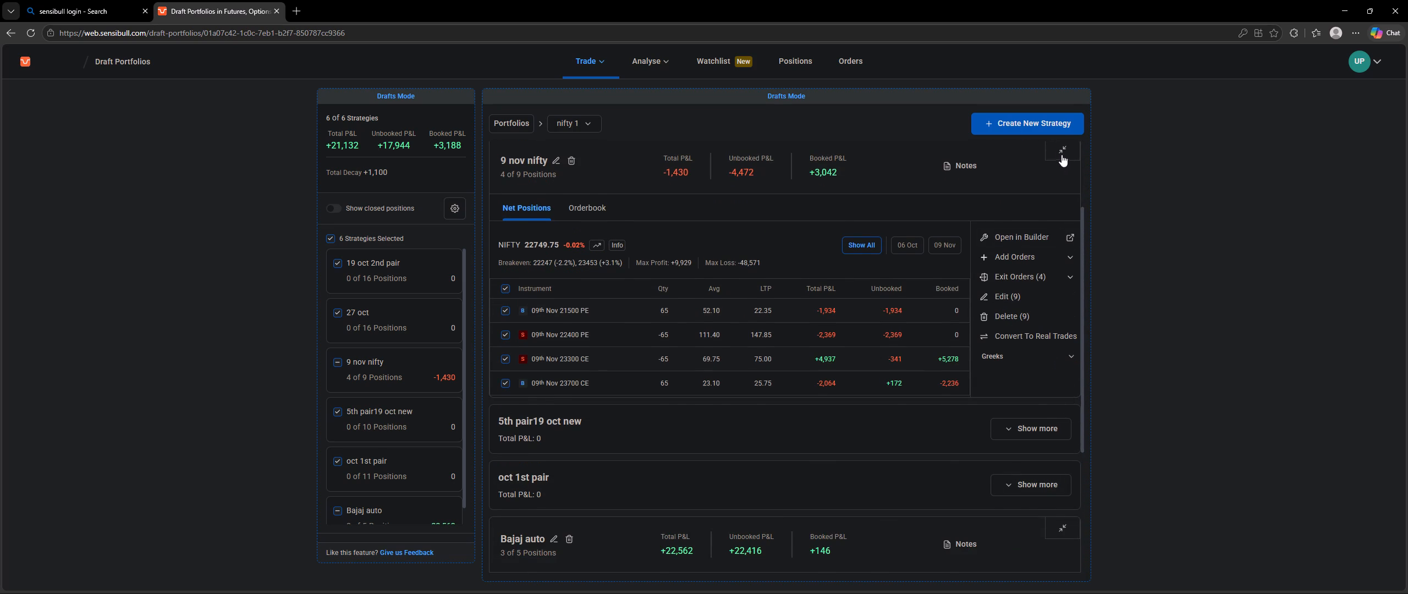
{"action": "left_click", "coordinate": [1063, 155]}
{"action": "scroll", "coordinate": [834, 456], "scroll_direction": "down", "scroll_amount": 8}
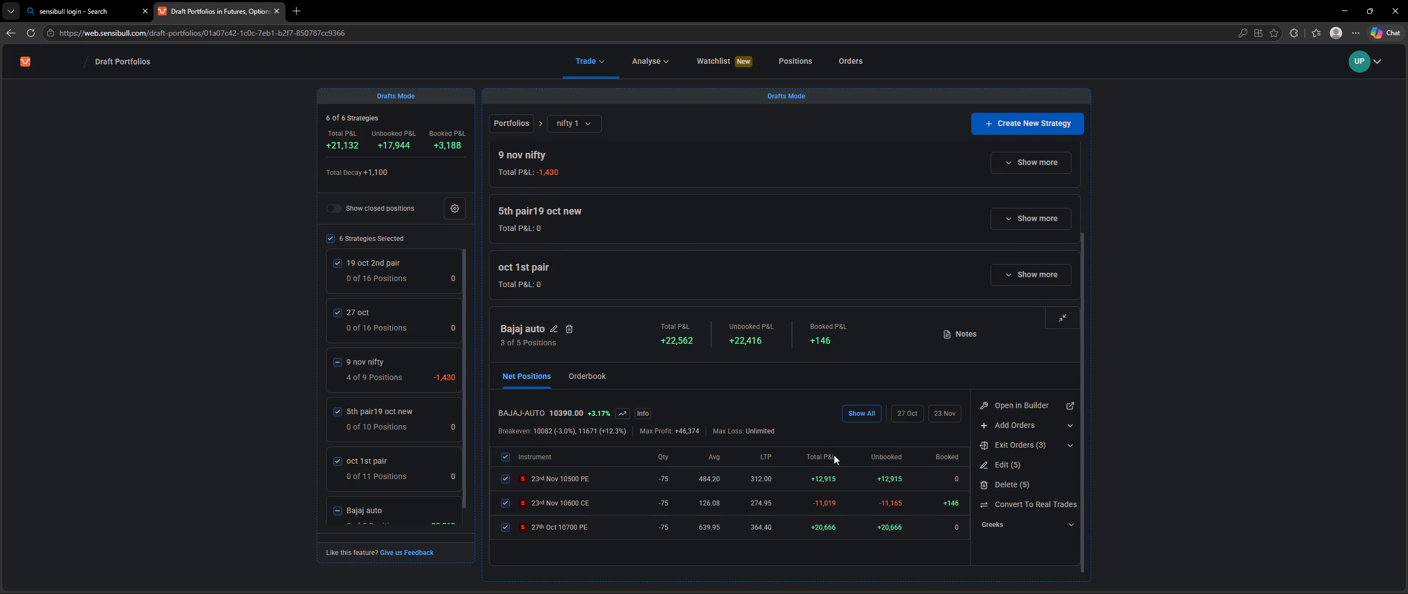
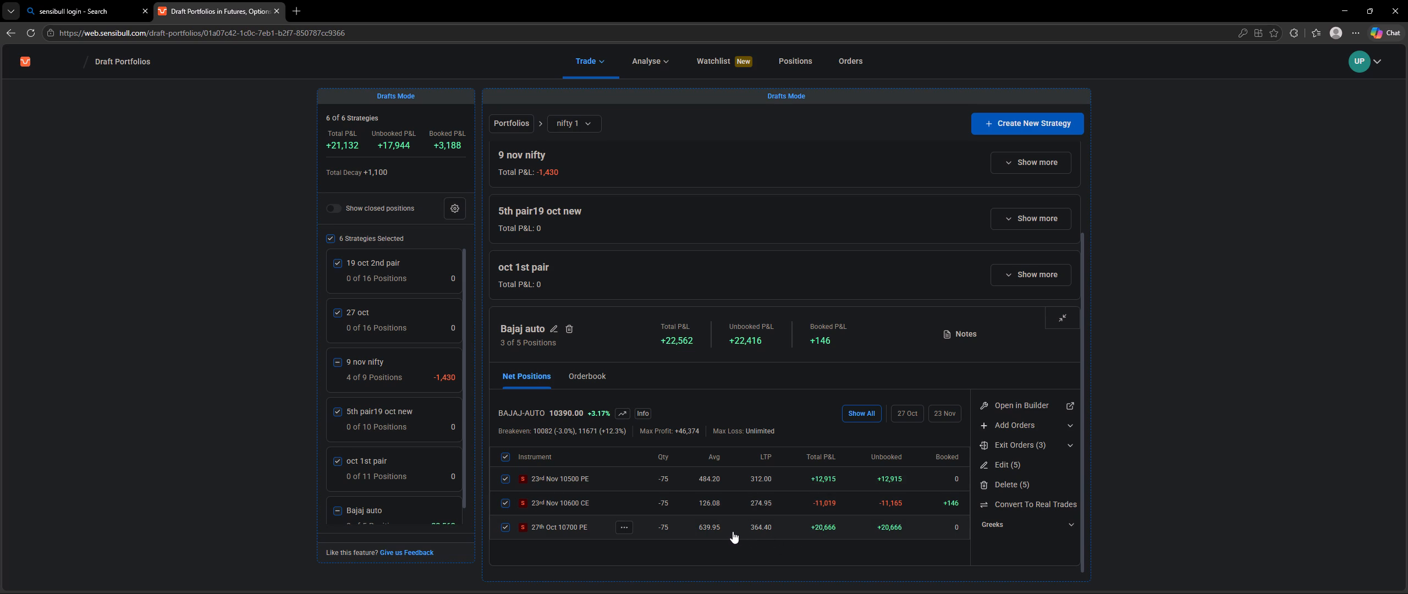
Review the Bajaj auto strategy's orderbook, checking each order's price, exit price and P&L.
{"action": "left_click", "coordinate": [596, 375]}
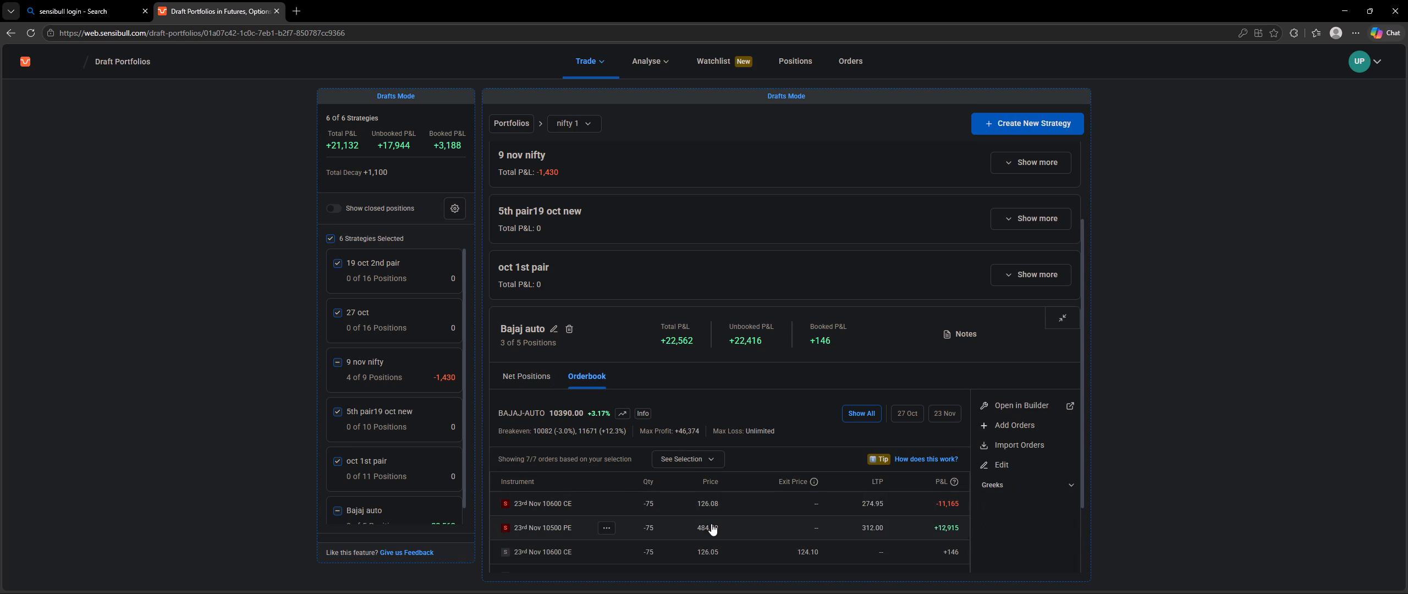
{"action": "scroll", "coordinate": [711, 524], "scroll_direction": "down", "scroll_amount": 2}
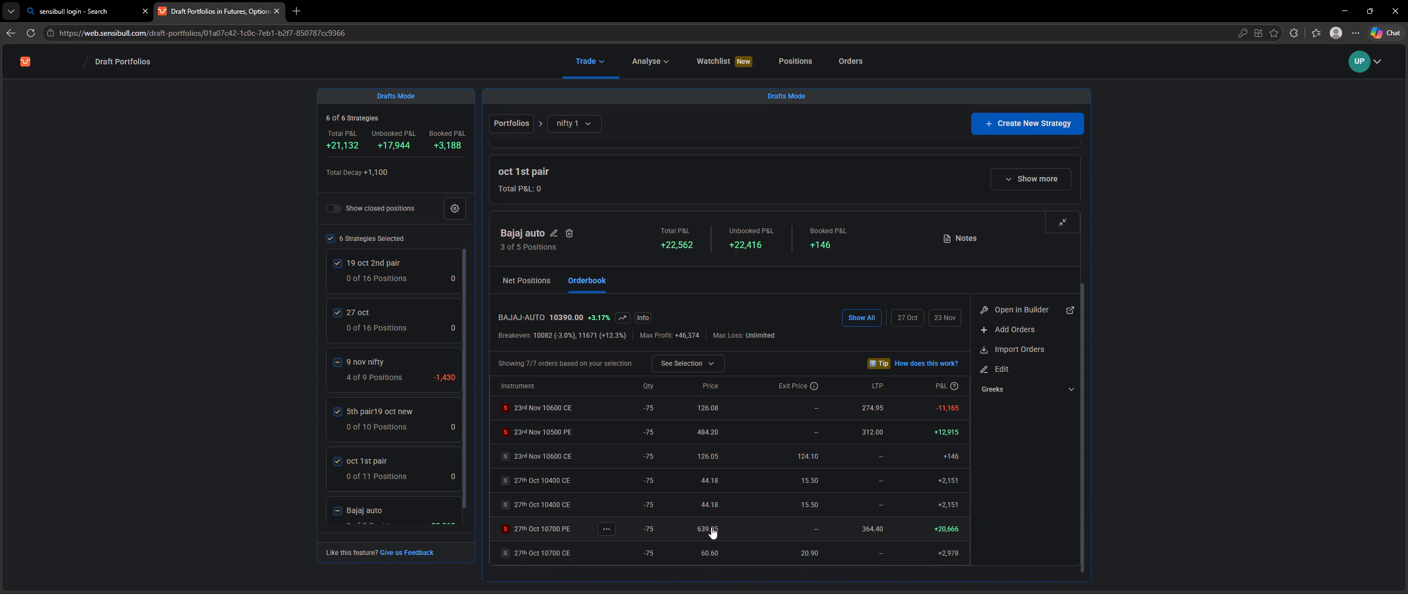
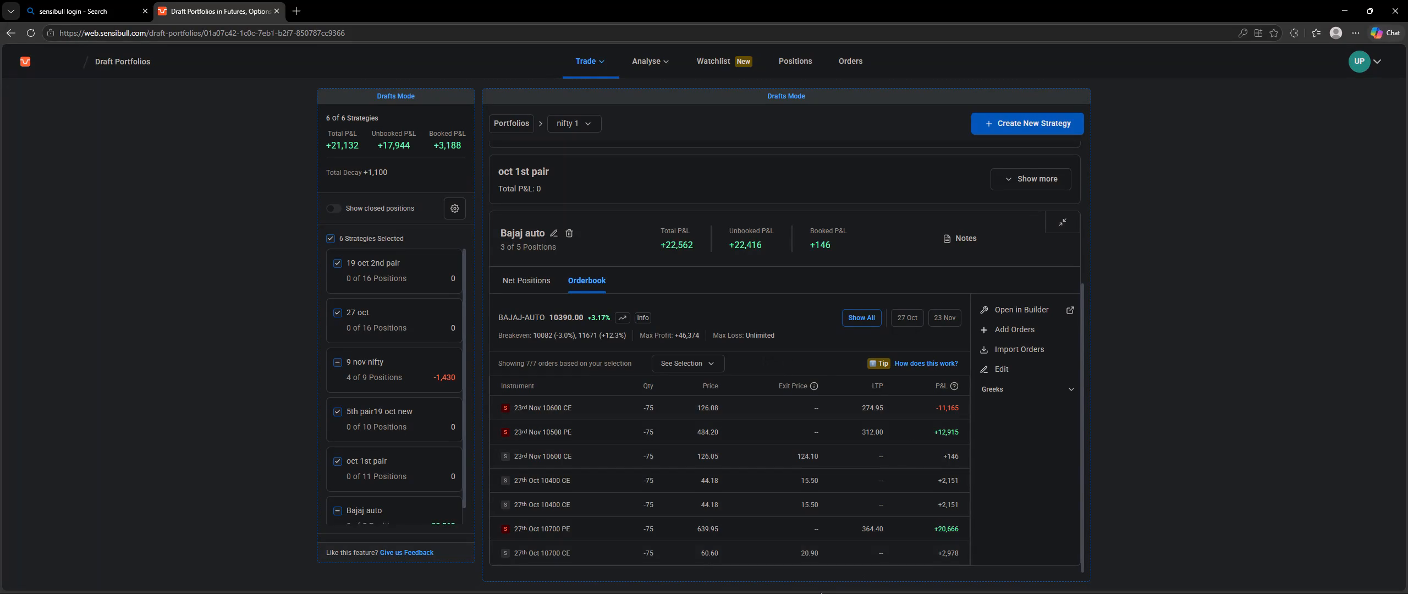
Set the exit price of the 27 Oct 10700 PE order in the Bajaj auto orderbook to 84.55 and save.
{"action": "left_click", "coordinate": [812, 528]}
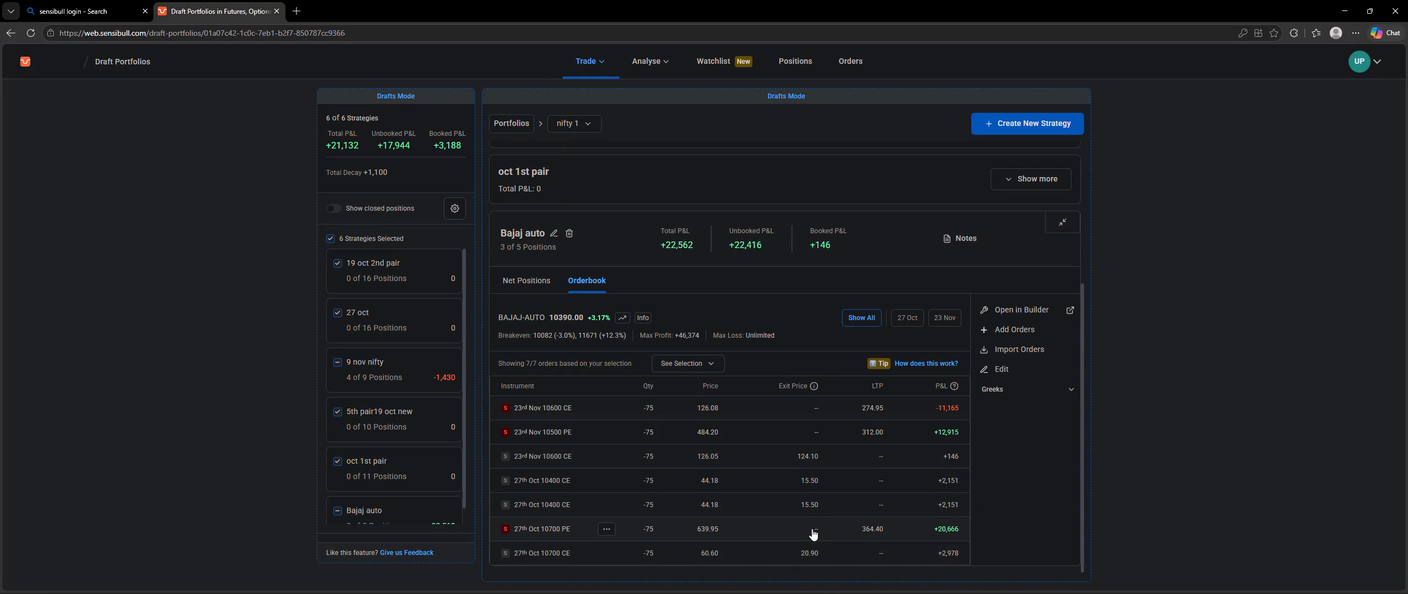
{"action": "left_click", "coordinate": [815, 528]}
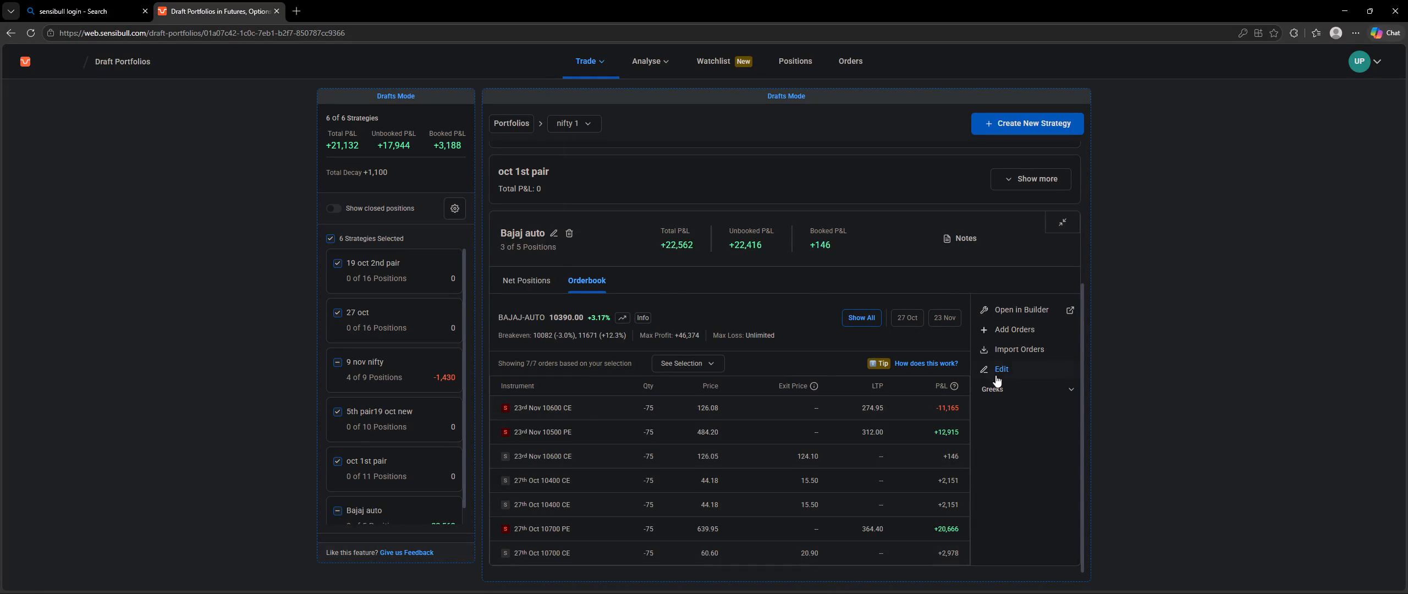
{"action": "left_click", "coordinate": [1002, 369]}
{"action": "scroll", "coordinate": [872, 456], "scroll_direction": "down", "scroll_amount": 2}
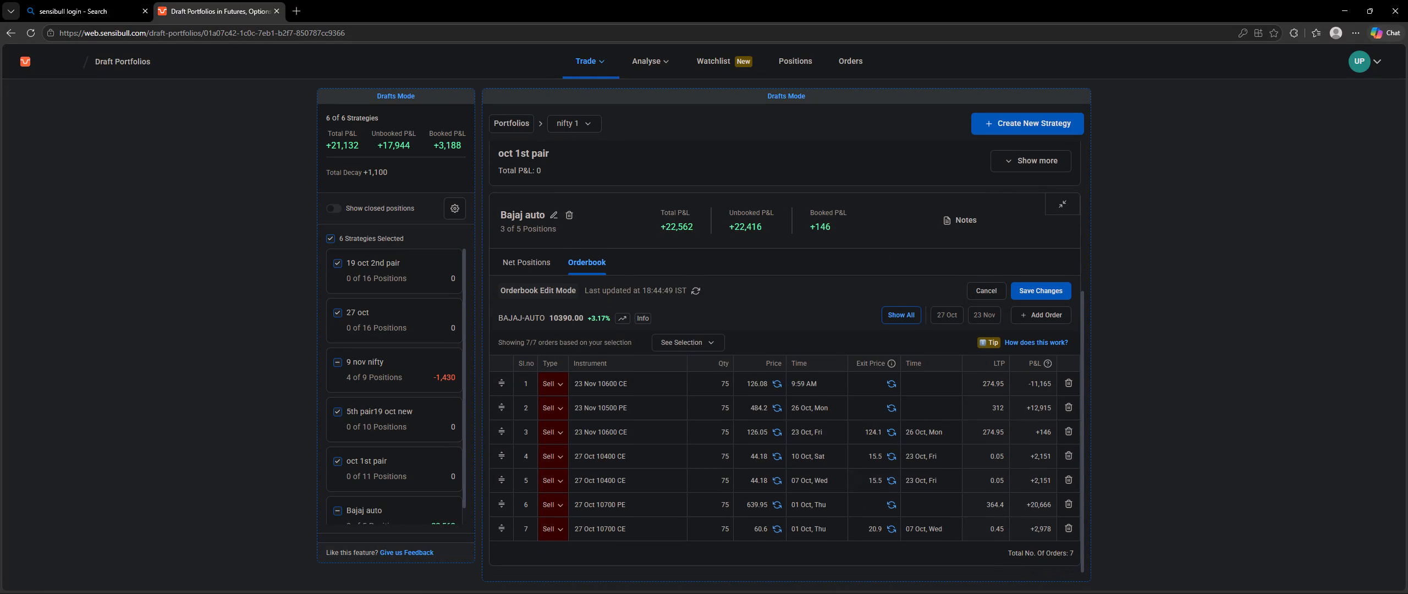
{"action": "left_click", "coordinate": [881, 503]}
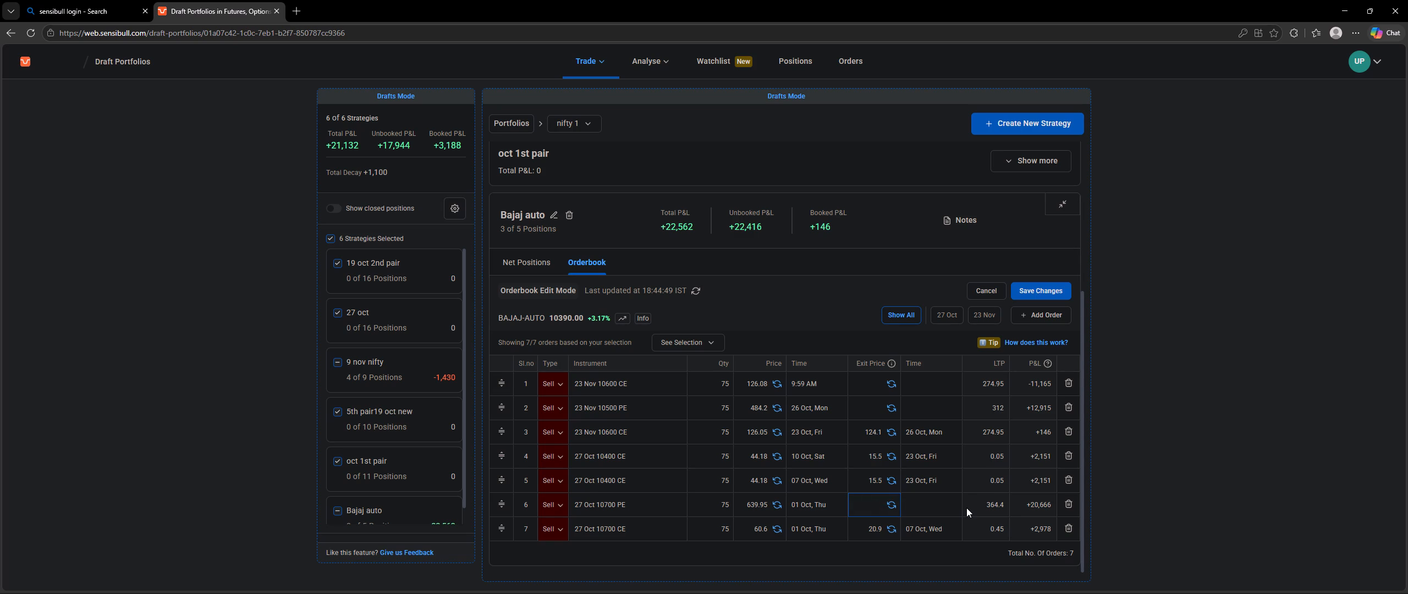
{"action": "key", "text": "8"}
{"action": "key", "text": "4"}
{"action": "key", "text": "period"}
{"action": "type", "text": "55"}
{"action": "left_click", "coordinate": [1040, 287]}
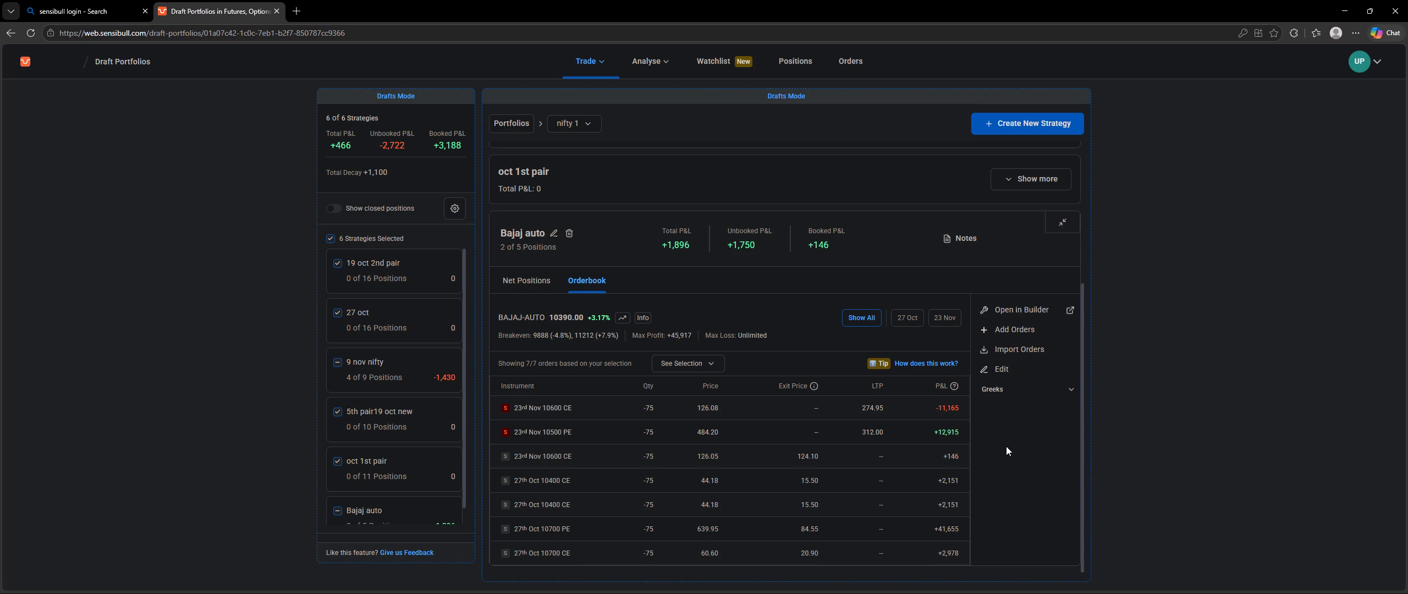
Set the Bajaj auto 27 Oct 10700 PE order's price to 84.55 and exit price to 639.95, and save the orderbook.
{"action": "scroll", "coordinate": [975, 444], "scroll_direction": "down", "scroll_amount": 1}
{"action": "left_click", "coordinate": [999, 366]}
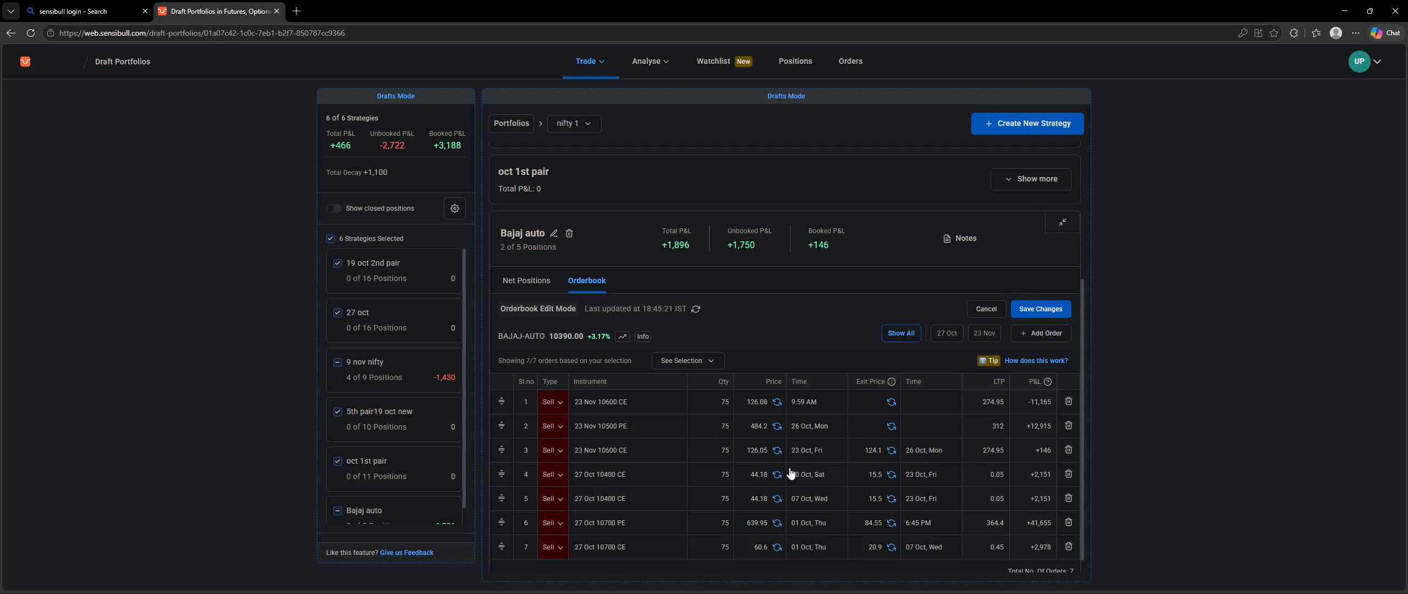
{"action": "scroll", "coordinate": [789, 468], "scroll_direction": "down", "scroll_amount": 2}
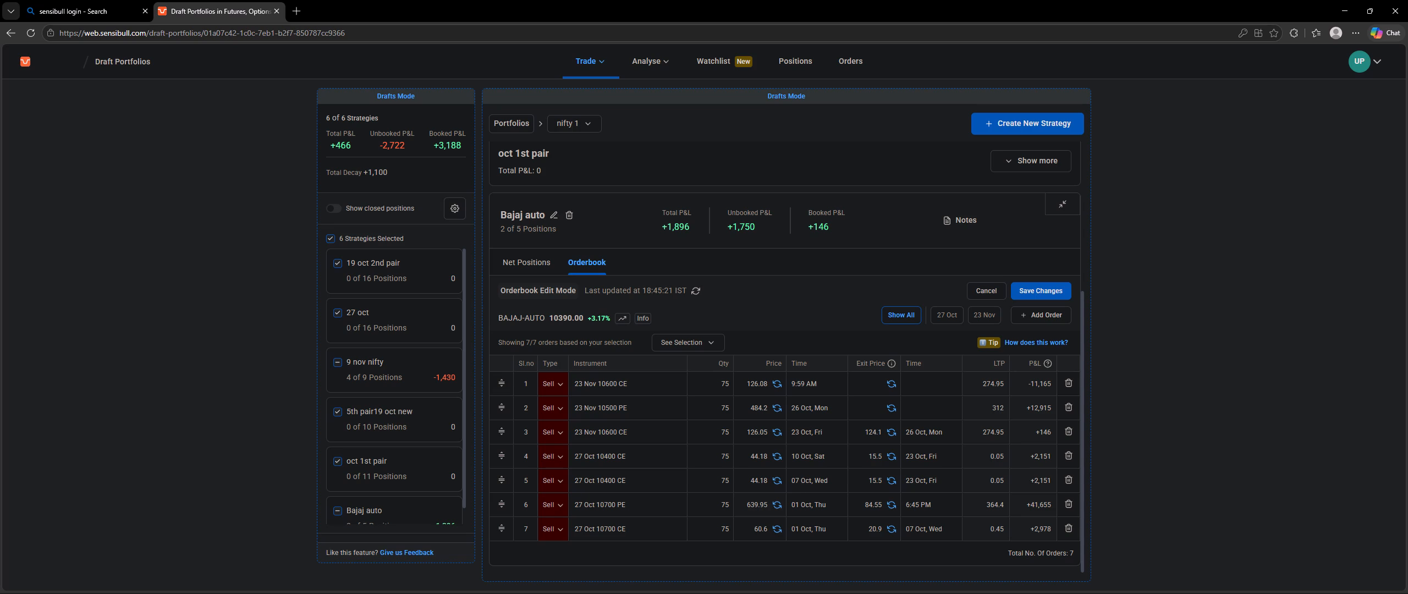
{"action": "left_click_drag", "start_coordinate": [769, 505], "coordinate": [728, 507]}
{"action": "type", "text": "84"}
{"action": "type", "text": ".55"}
{"action": "left_click_drag", "start_coordinate": [883, 503], "coordinate": [845, 499]}
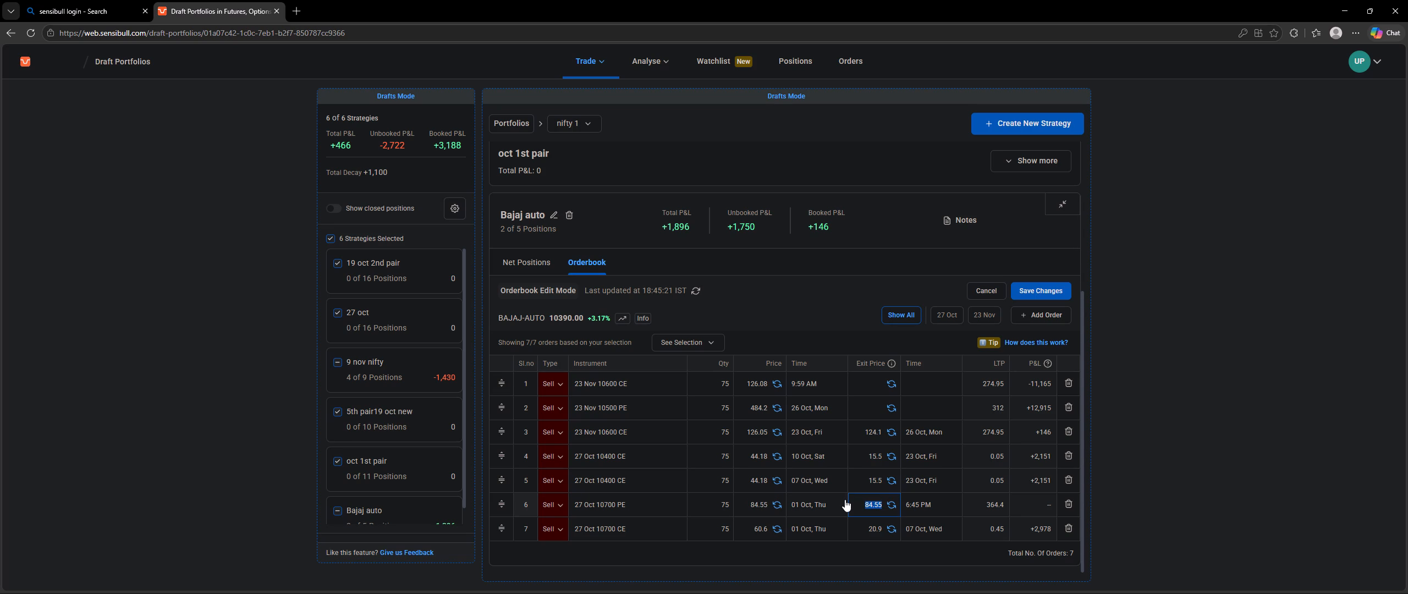
{"action": "type", "text": "639."}
{"action": "type", "text": "95"}
{"action": "left_click", "coordinate": [1041, 290]}
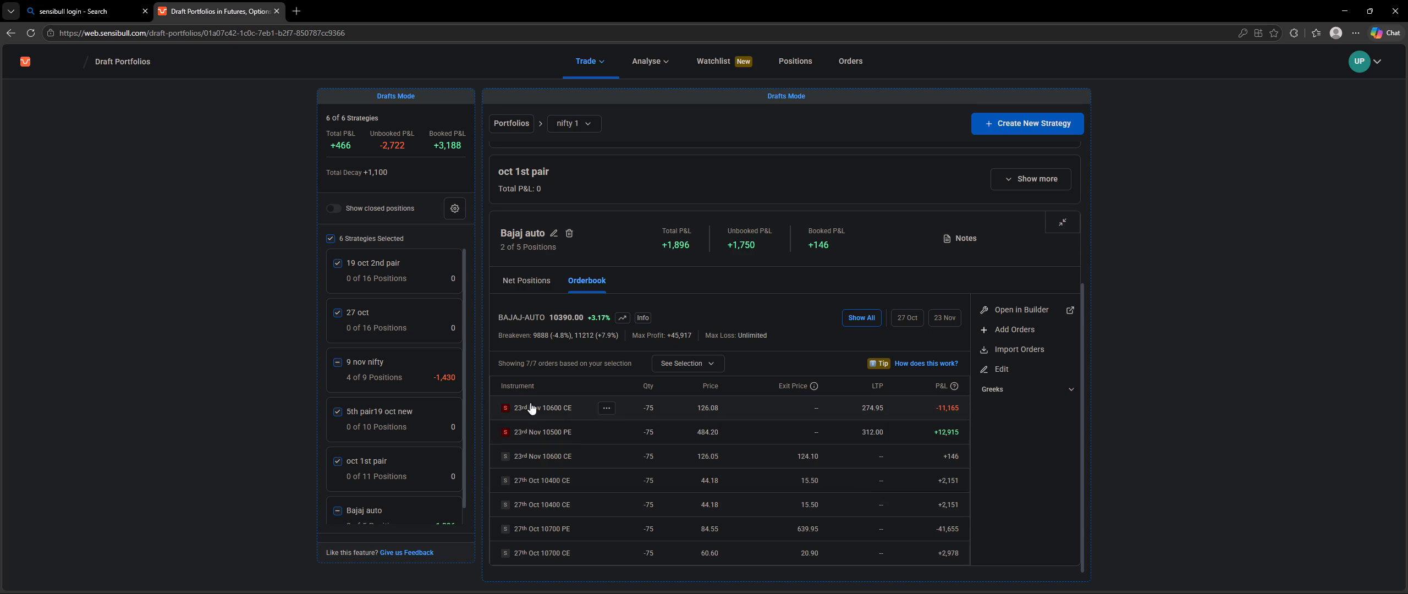
Compare the portfolio's and strategies' P&L with closed positions shown and hidden, leaving closed positions hidden.
{"action": "left_click", "coordinate": [341, 205]}
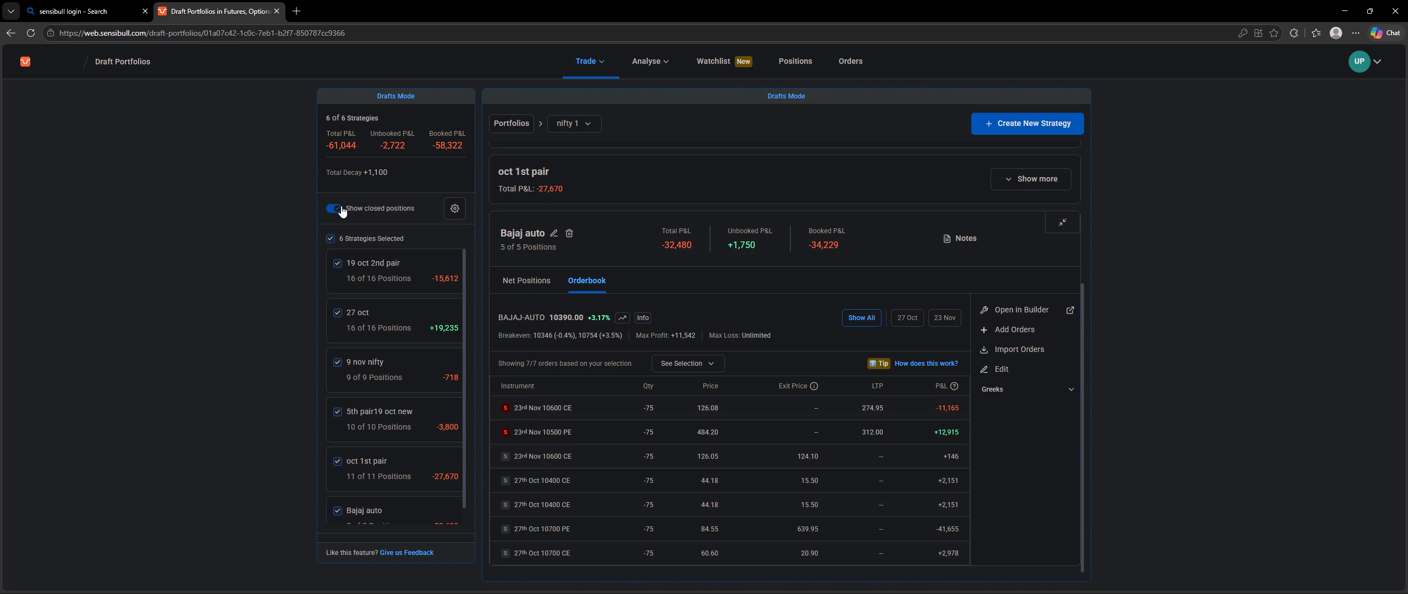
{"action": "left_click", "coordinate": [337, 208]}
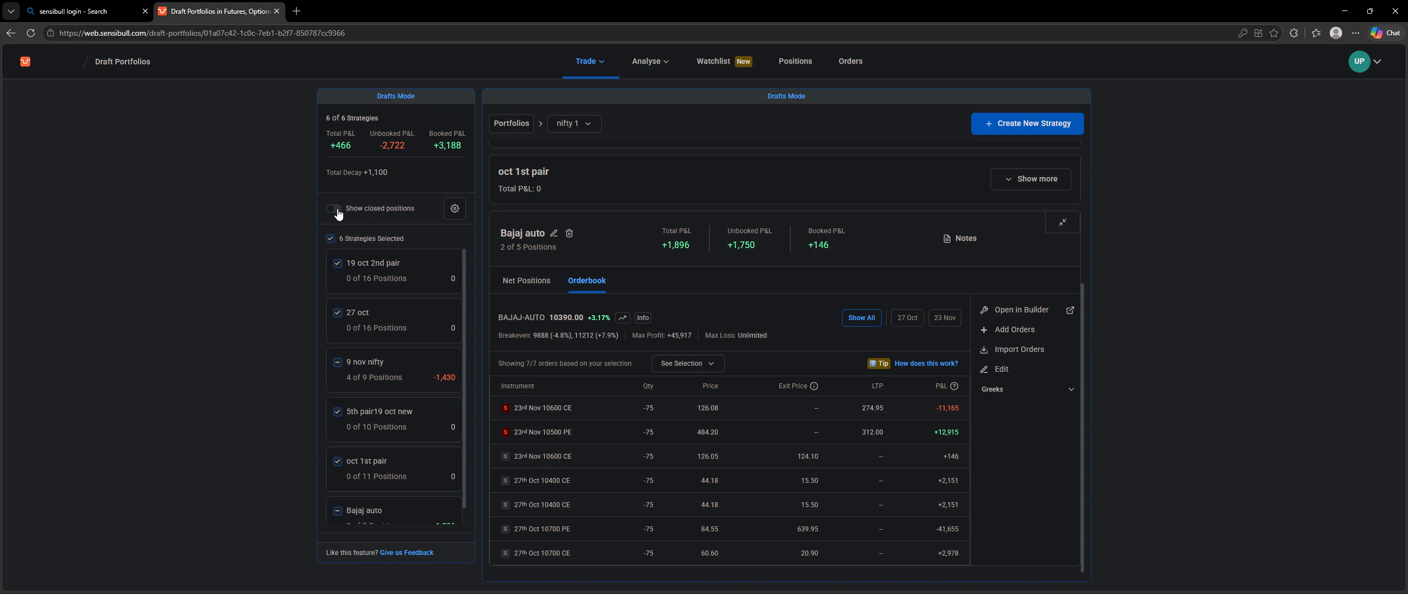
{"action": "left_click", "coordinate": [337, 208]}
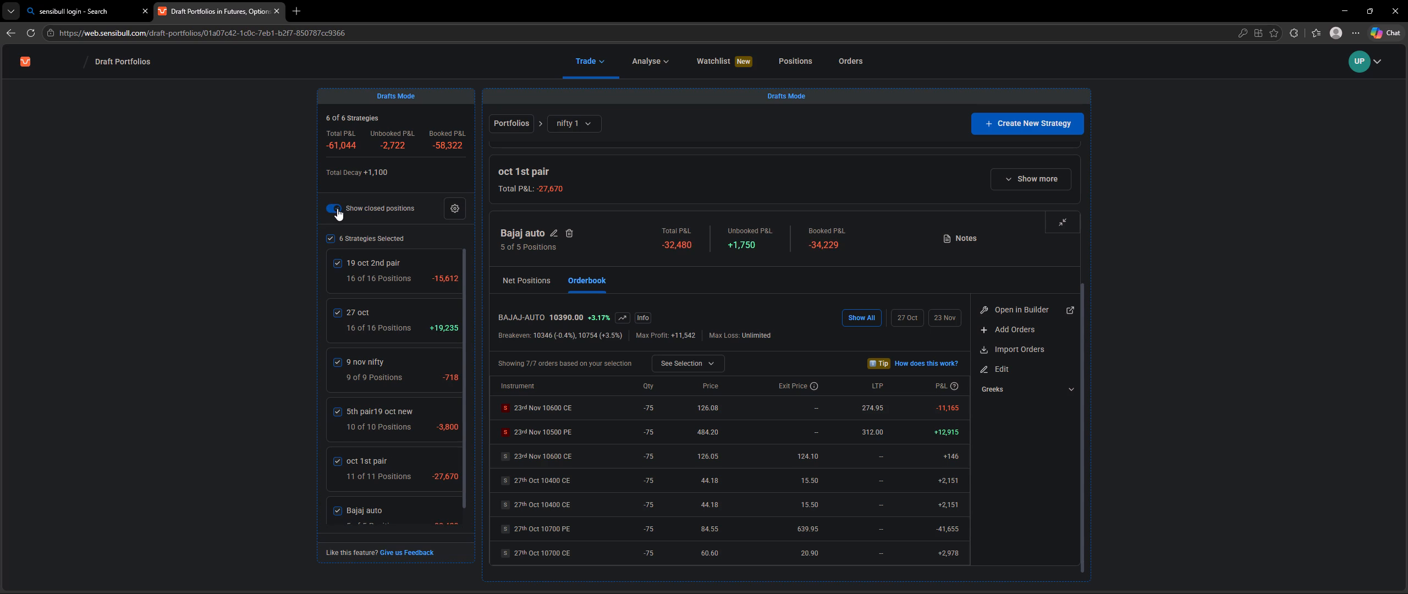
{"action": "left_click", "coordinate": [337, 208]}
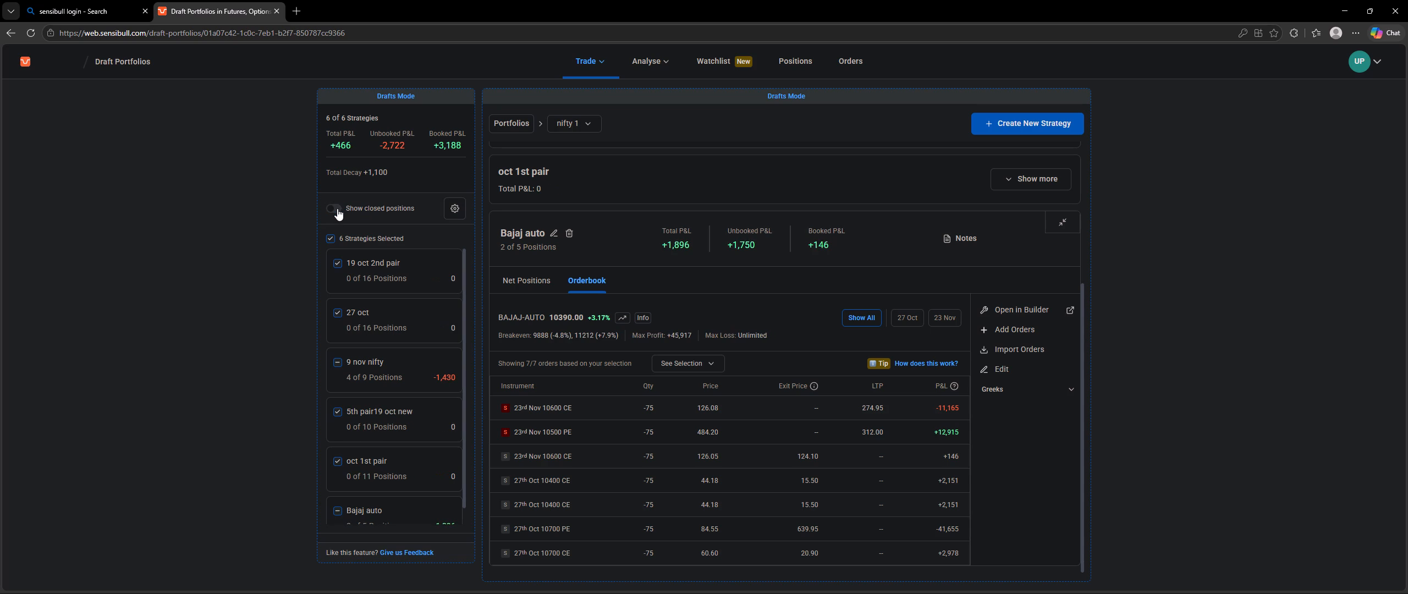
{"action": "left_click", "coordinate": [337, 208]}
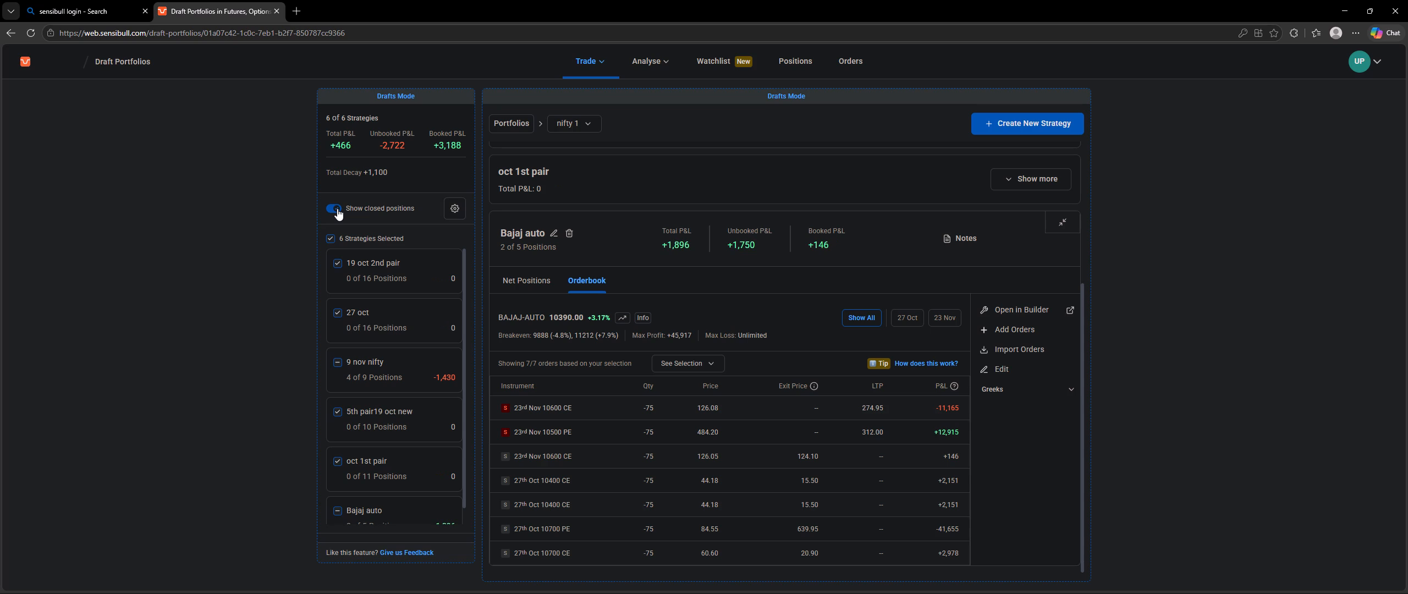
{"action": "left_click", "coordinate": [337, 208]}
Collapse the Bajaj auto strategy's details in the nifty 1 portfolio.
{"action": "left_click", "coordinate": [1061, 222]}
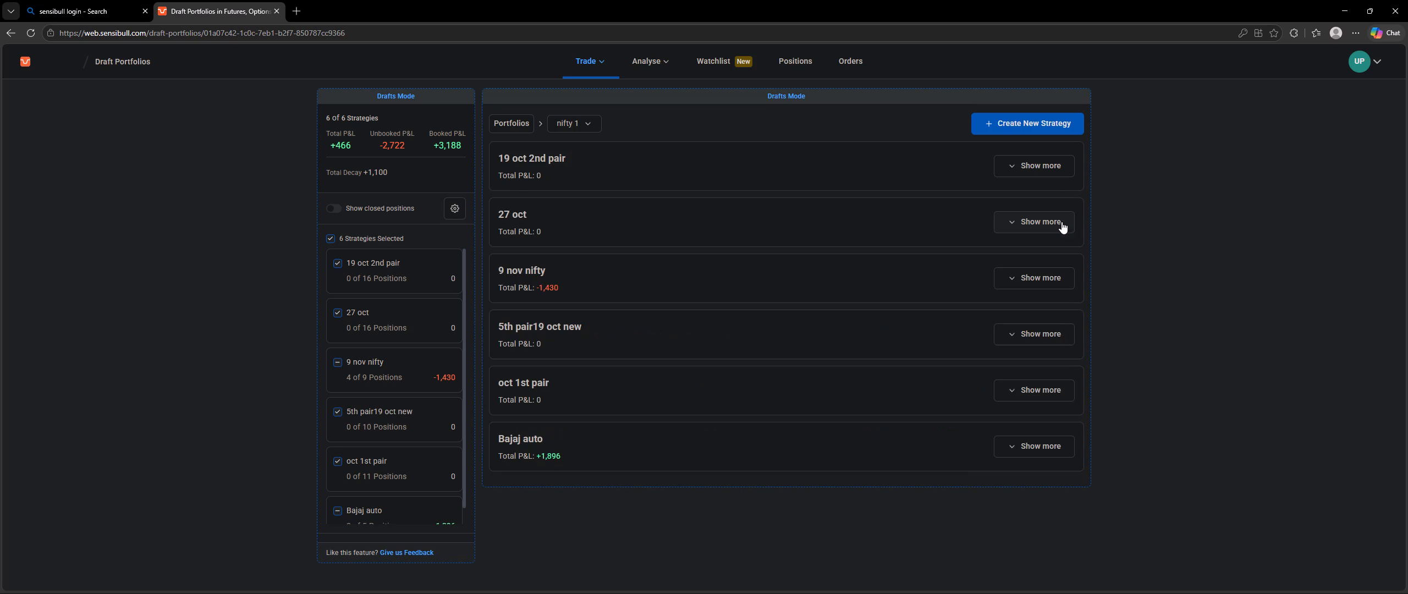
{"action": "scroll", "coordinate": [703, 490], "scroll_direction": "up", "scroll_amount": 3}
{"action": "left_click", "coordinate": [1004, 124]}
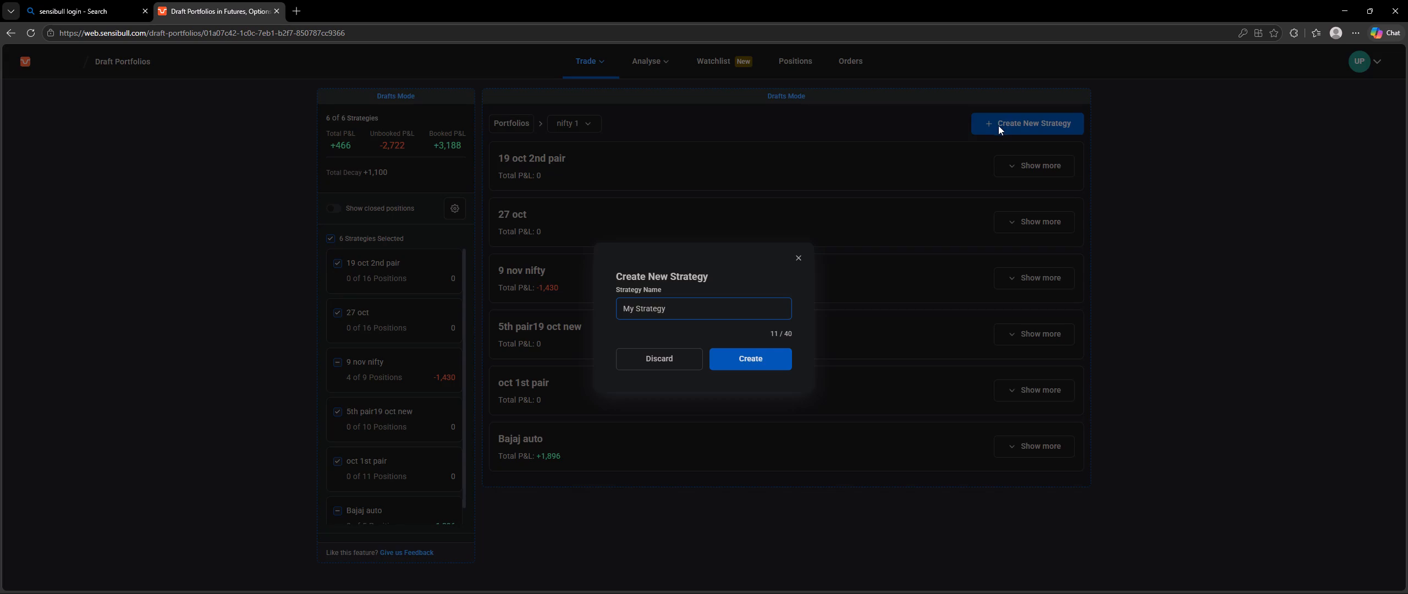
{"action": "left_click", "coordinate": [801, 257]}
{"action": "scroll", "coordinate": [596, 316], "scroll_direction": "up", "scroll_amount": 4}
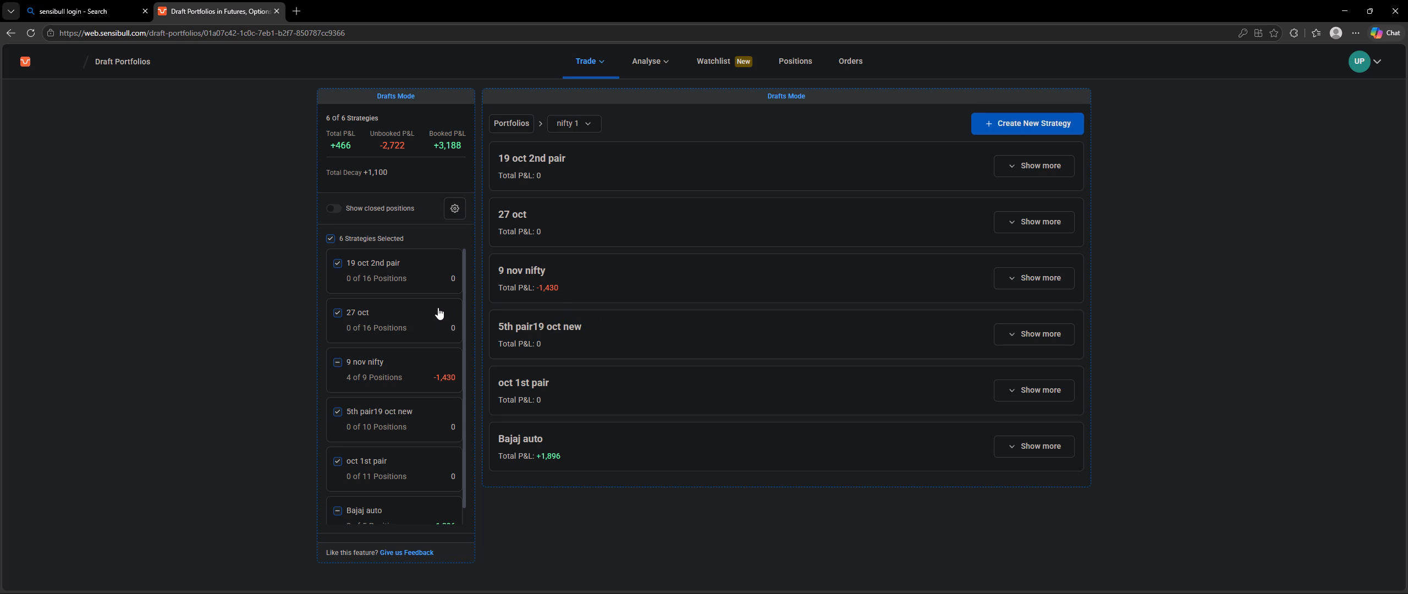
Deselect the strategies 19 oct 2nd pair, 27 oct, 5th pair19 oct new and oct 1st pair, keeping 9 nov nifty and Bajaj auto selected.
{"action": "left_click", "coordinate": [339, 265]}
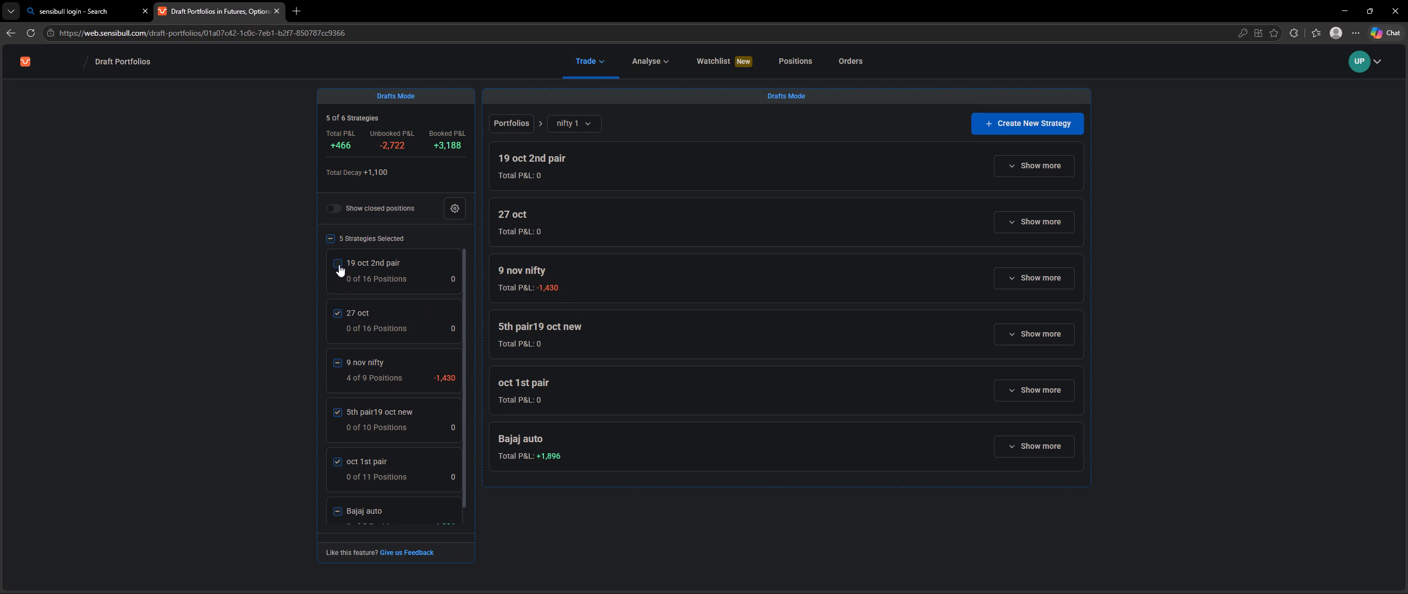
{"action": "left_click", "coordinate": [340, 313]}
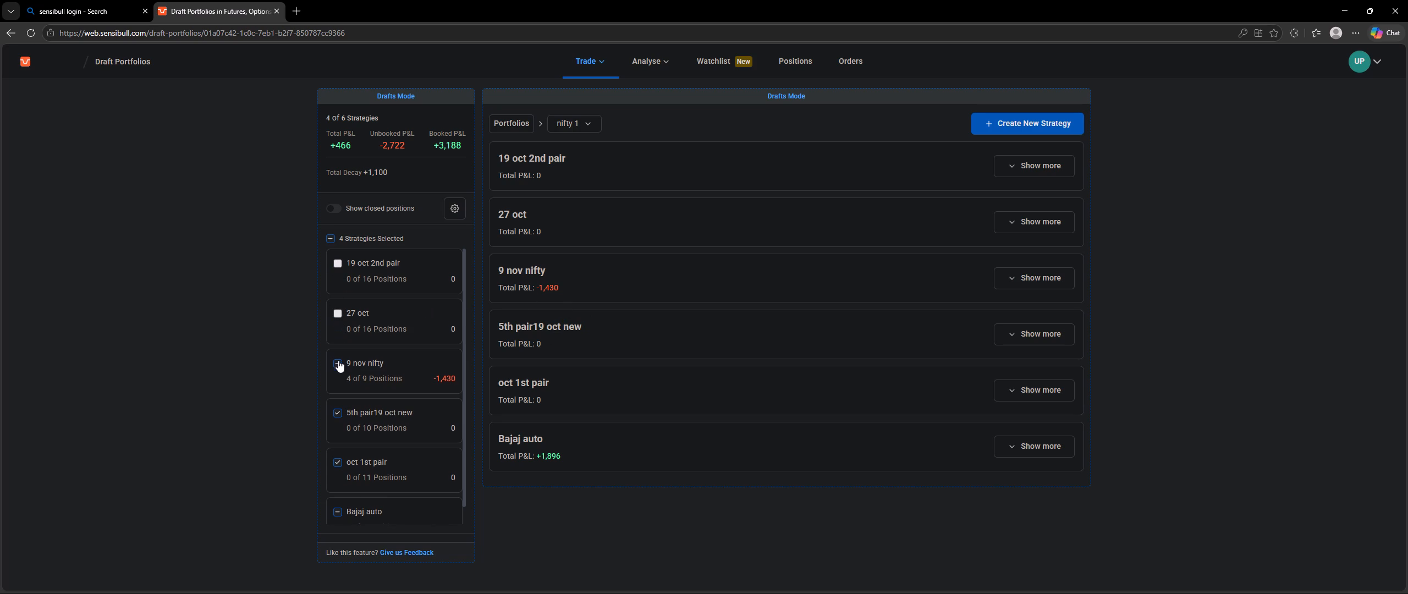
{"action": "left_click", "coordinate": [337, 415]}
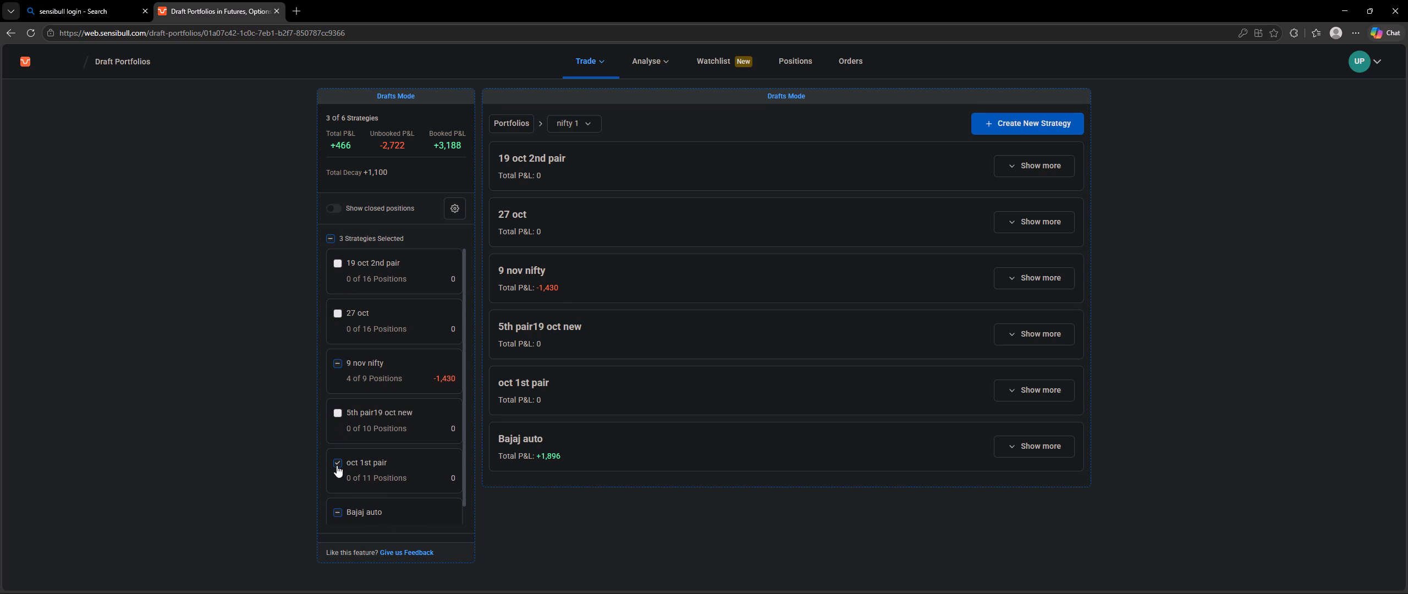
{"action": "left_click", "coordinate": [337, 465]}
{"action": "scroll", "coordinate": [401, 447], "scroll_direction": "down", "scroll_amount": 2}
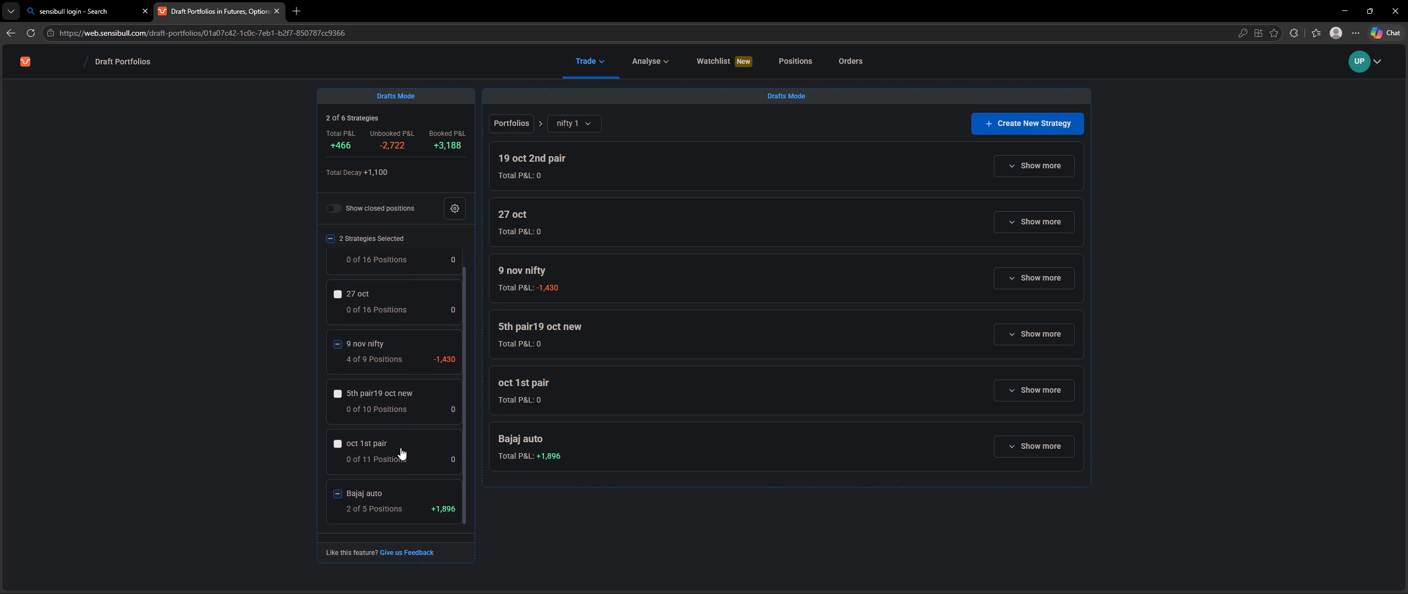
{"action": "scroll", "coordinate": [406, 439], "scroll_direction": "up", "scroll_amount": 3}
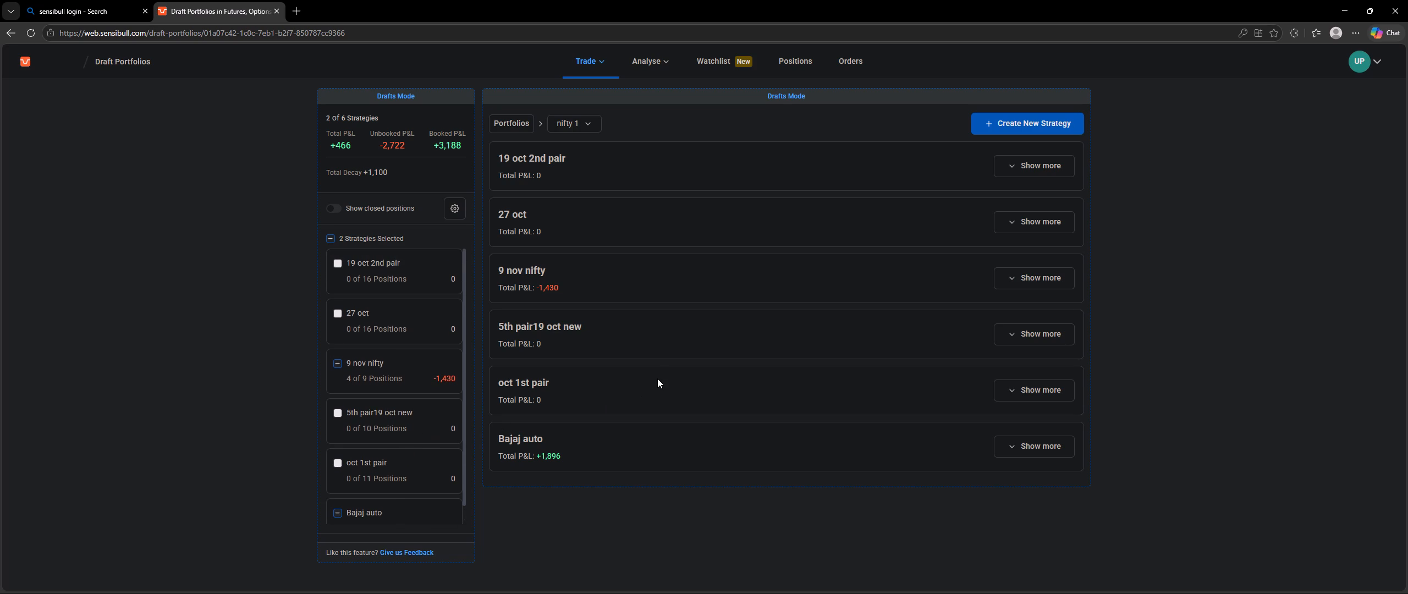
{"action": "scroll", "coordinate": [658, 368], "scroll_direction": "up", "scroll_amount": 5}
{"action": "scroll", "coordinate": [452, 233], "scroll_direction": "up", "scroll_amount": 3}
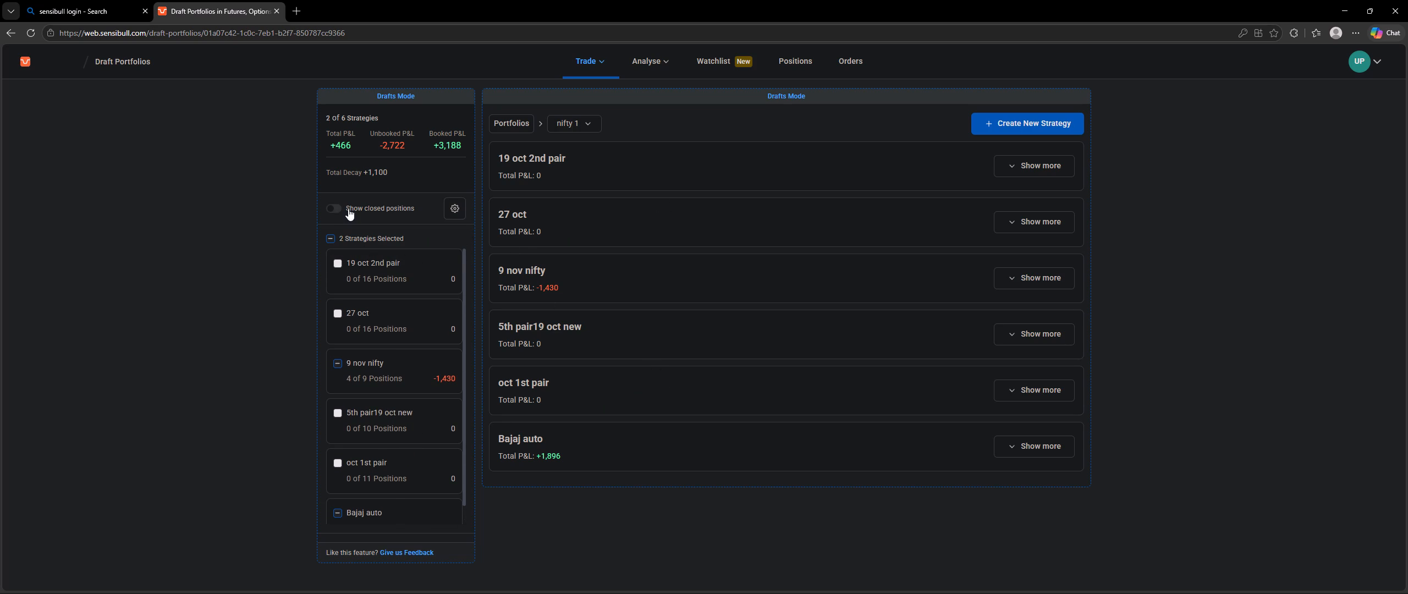
Compare the P&L of the selected 9 nov nifty and Bajaj auto strategies with closed positions shown and hidden, leaving closed positions hidden.
{"action": "left_click", "coordinate": [334, 209]}
{"action": "left_click", "coordinate": [335, 208]}
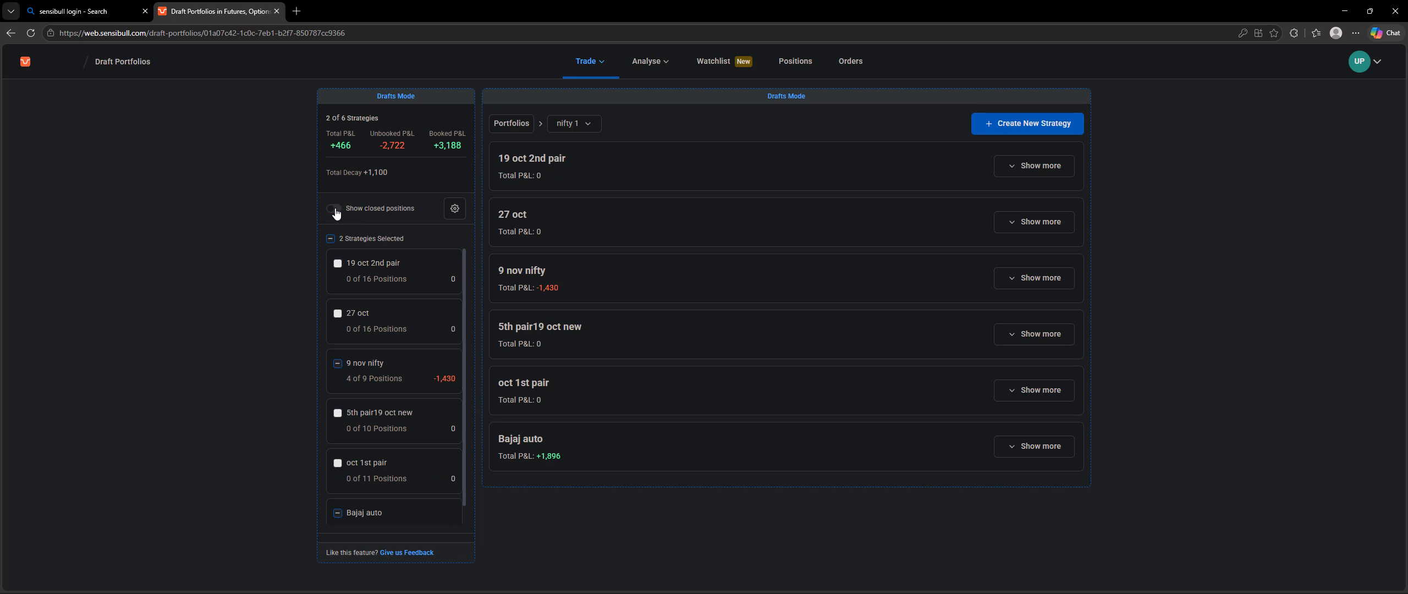
{"action": "left_click", "coordinate": [335, 208]}
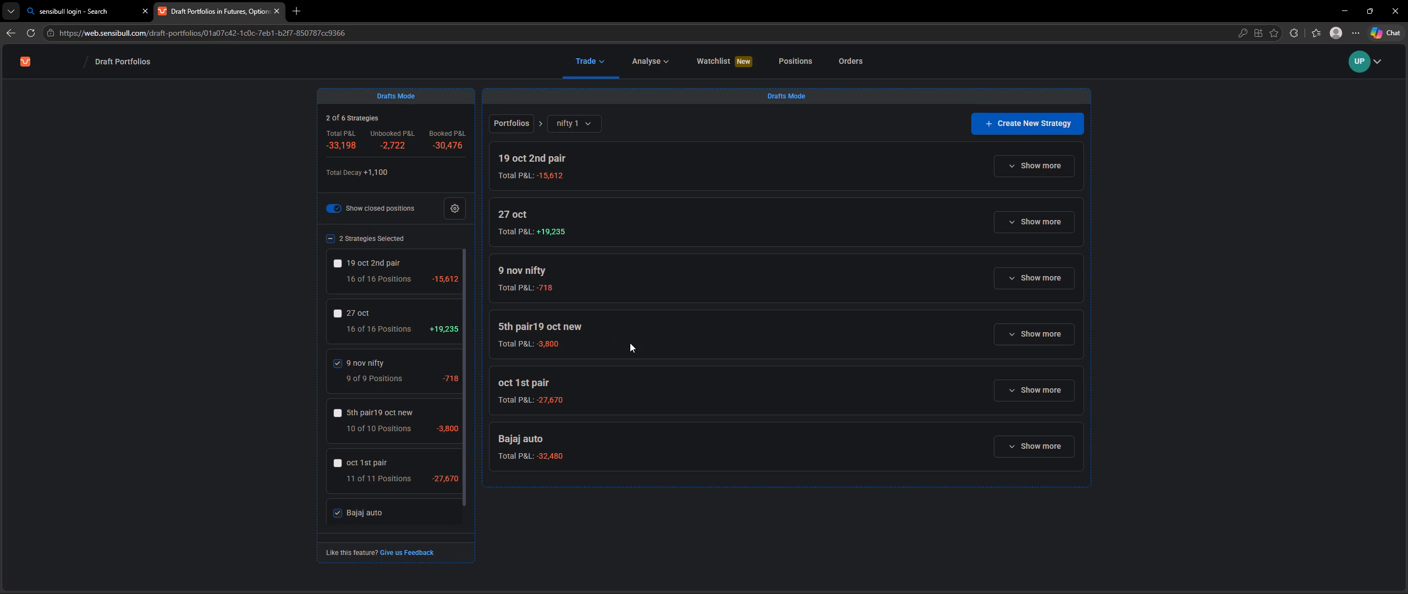
{"action": "scroll", "coordinate": [630, 342], "scroll_direction": "up", "scroll_amount": 4}
{"action": "left_click", "coordinate": [332, 208]}
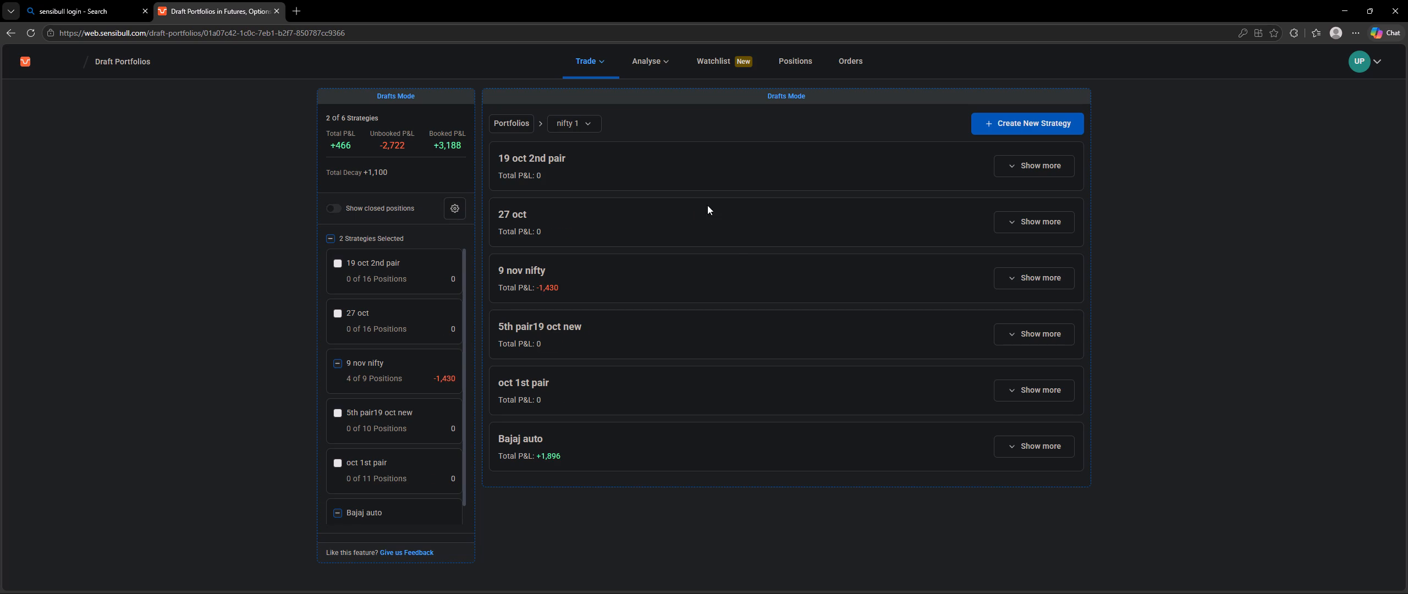
{"action": "scroll", "coordinate": [735, 250], "scroll_direction": "up", "scroll_amount": 5}
{"action": "scroll", "coordinate": [665, 197], "scroll_direction": "up", "scroll_amount": 3}
Open the Strategy Builder and start a new custom strategy for NIFTY.
{"action": "left_click", "coordinate": [580, 59]}
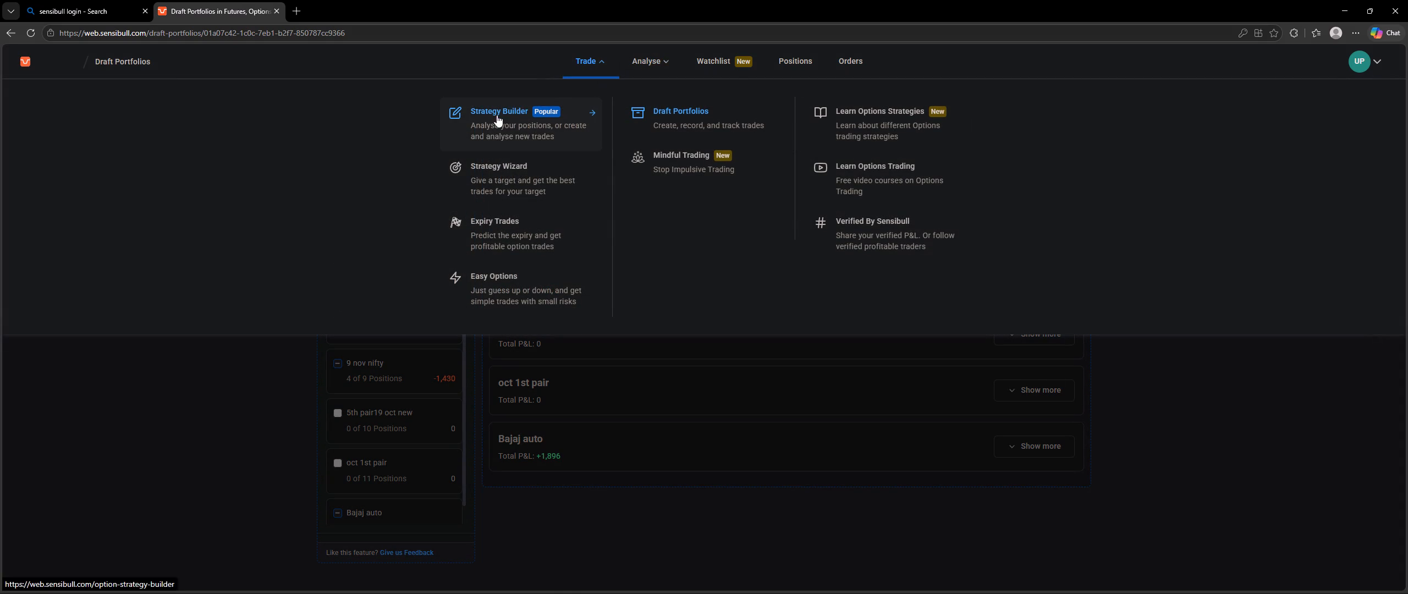
{"action": "left_click", "coordinate": [493, 117]}
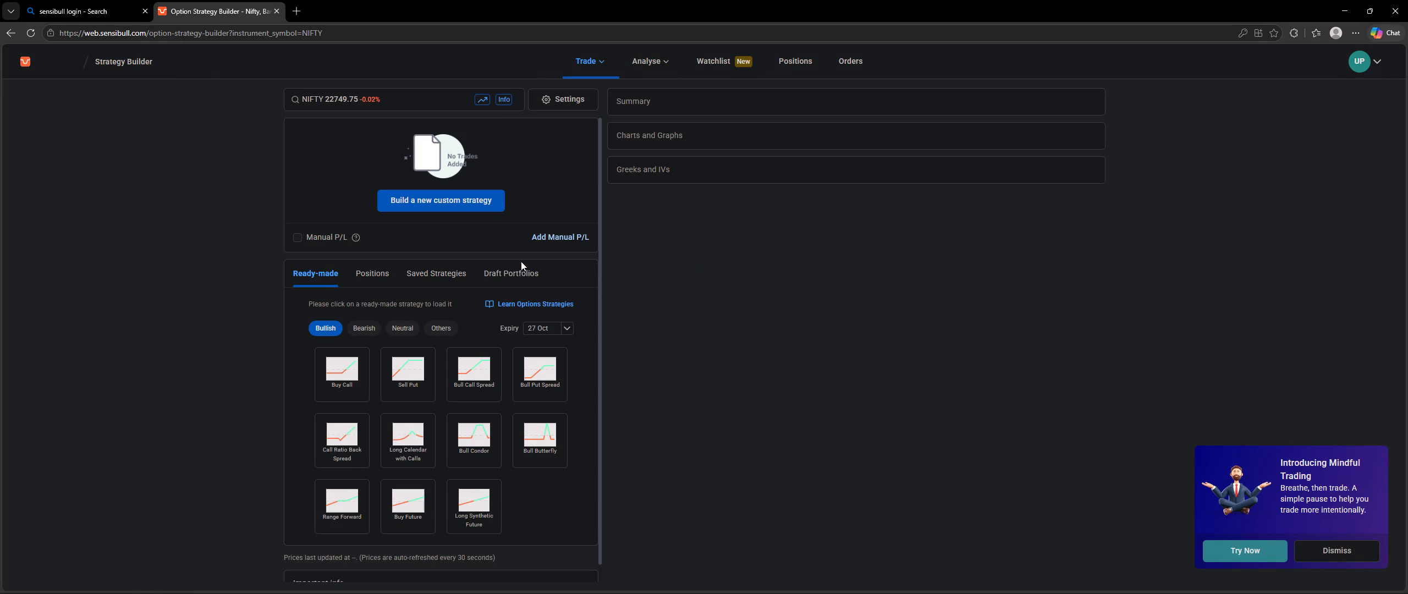
{"action": "left_click", "coordinate": [442, 190]}
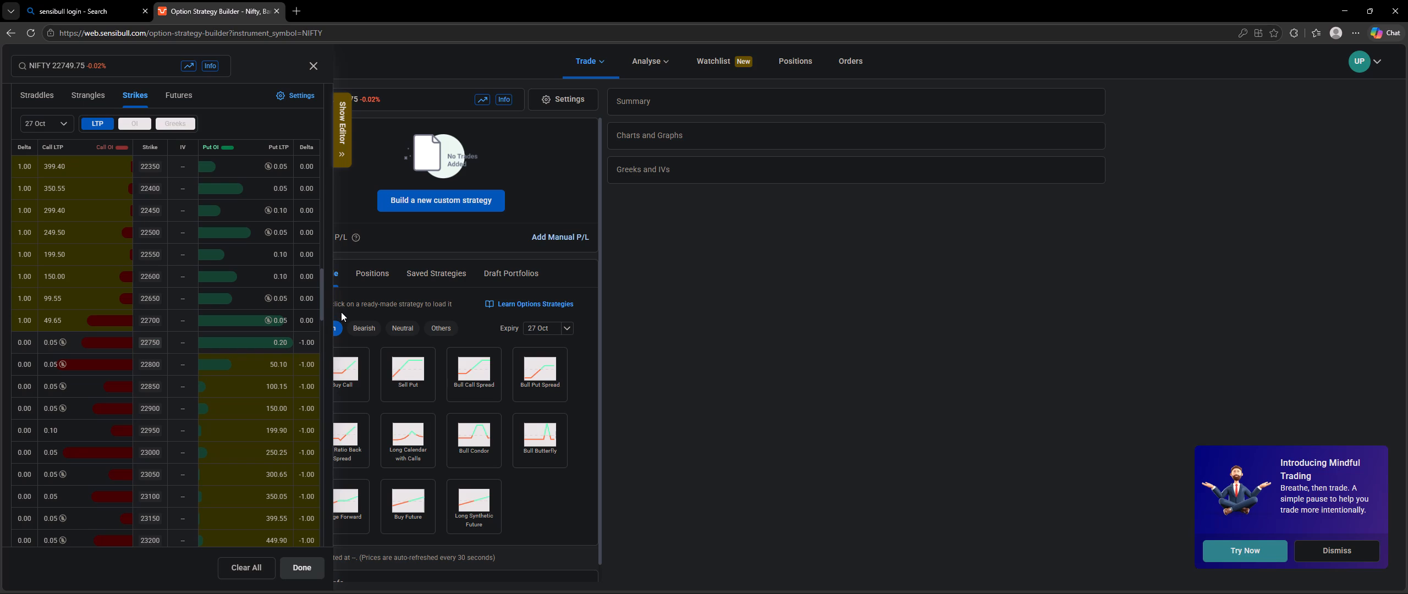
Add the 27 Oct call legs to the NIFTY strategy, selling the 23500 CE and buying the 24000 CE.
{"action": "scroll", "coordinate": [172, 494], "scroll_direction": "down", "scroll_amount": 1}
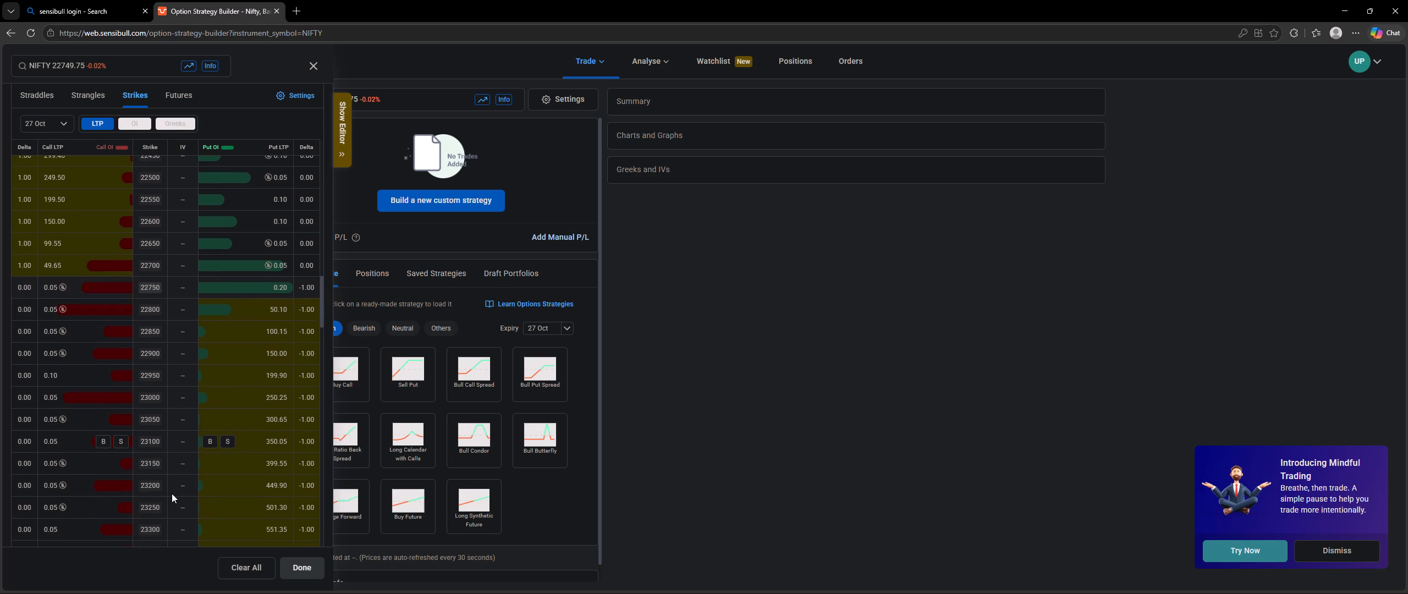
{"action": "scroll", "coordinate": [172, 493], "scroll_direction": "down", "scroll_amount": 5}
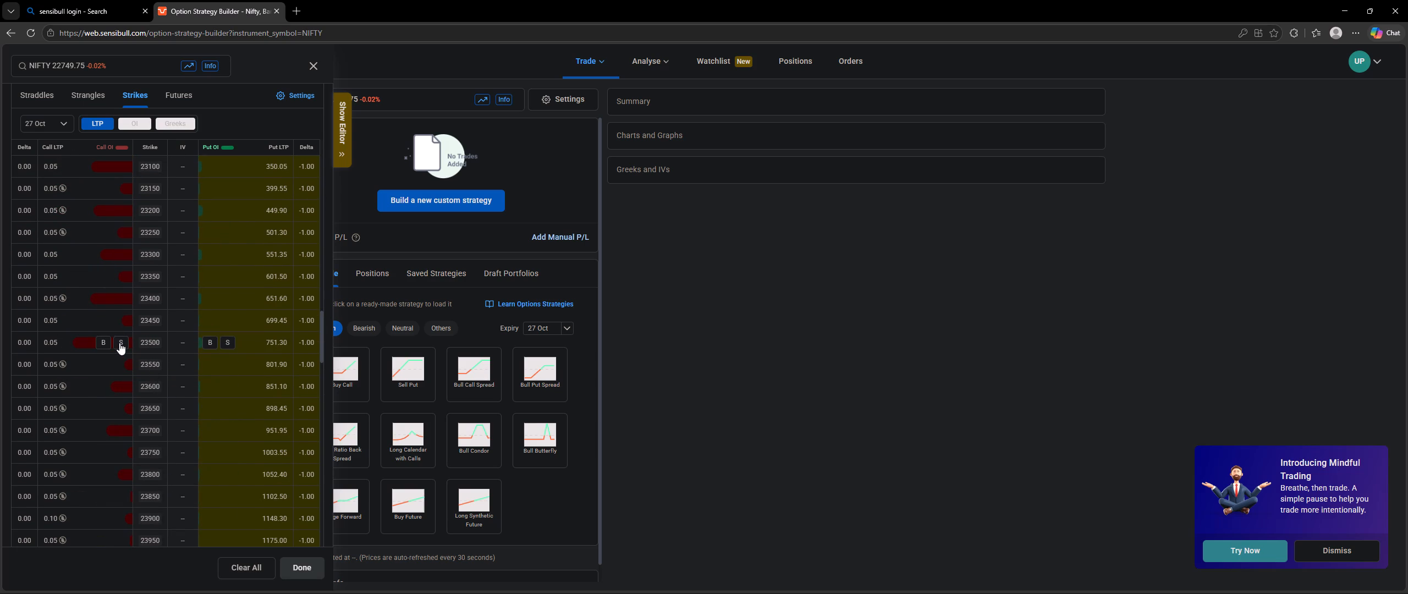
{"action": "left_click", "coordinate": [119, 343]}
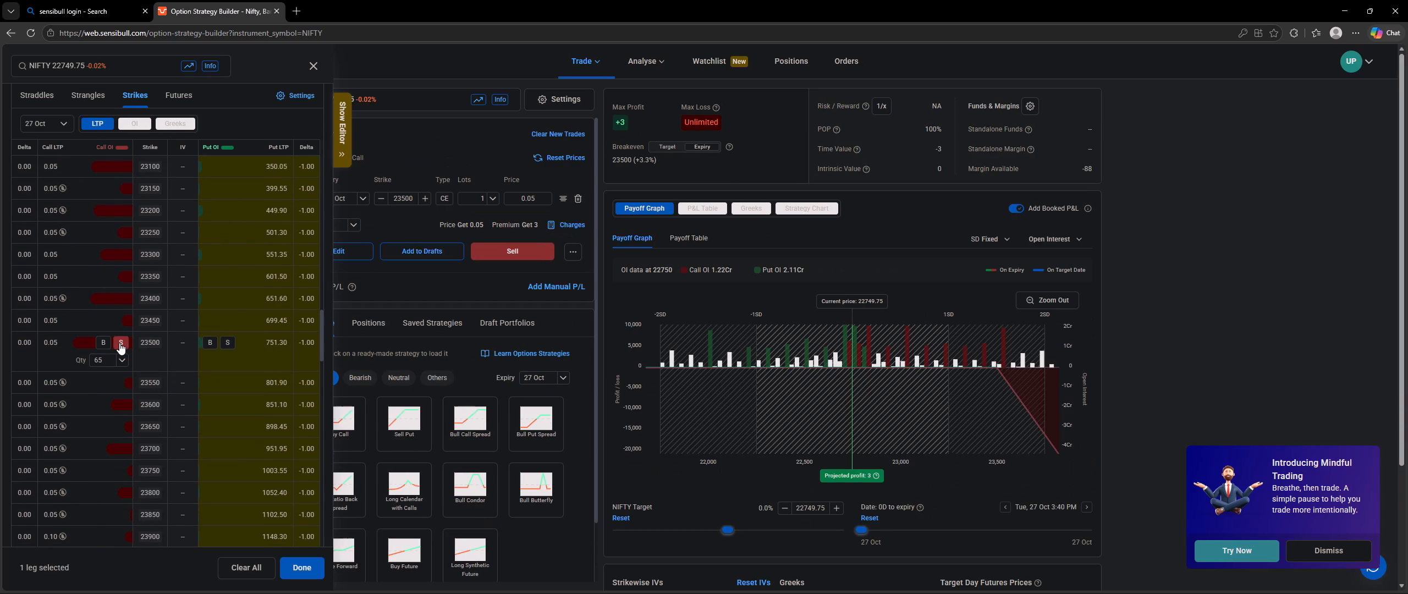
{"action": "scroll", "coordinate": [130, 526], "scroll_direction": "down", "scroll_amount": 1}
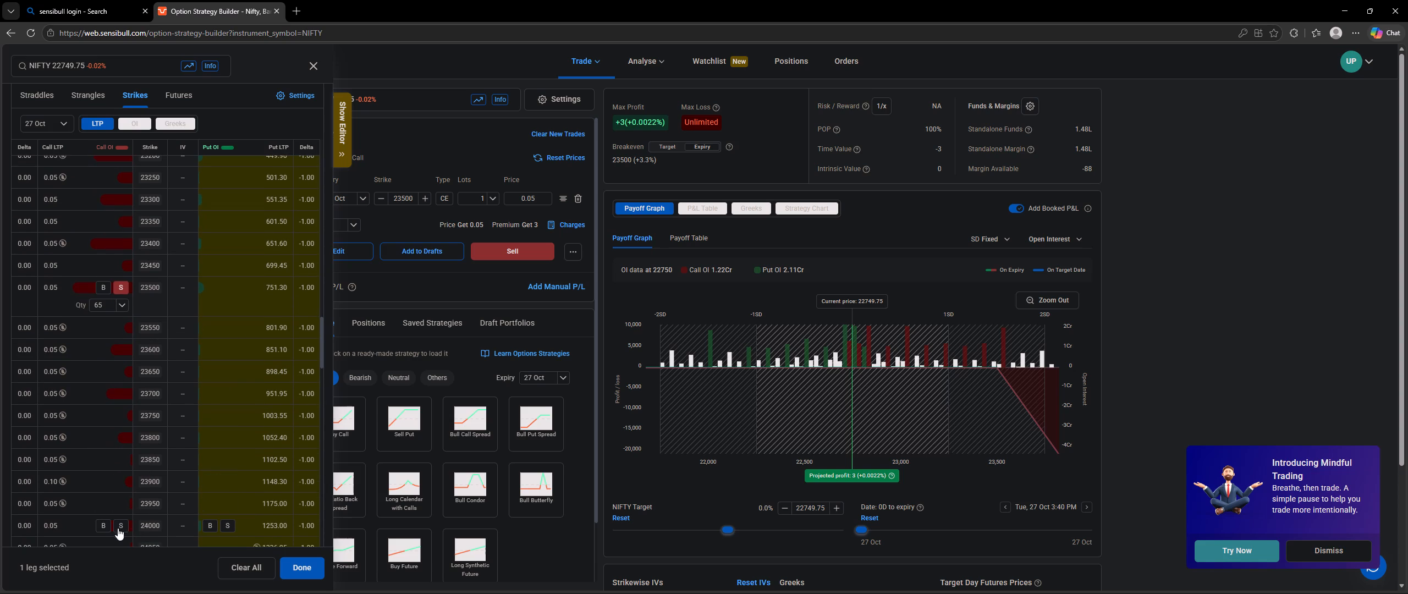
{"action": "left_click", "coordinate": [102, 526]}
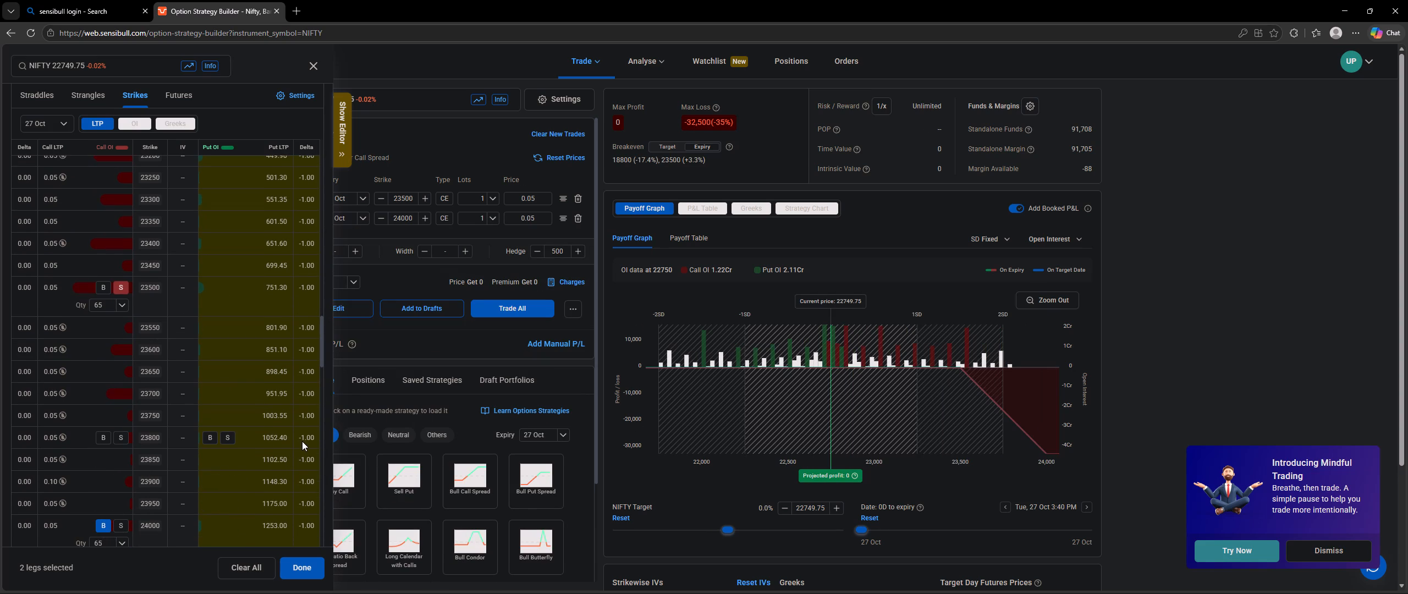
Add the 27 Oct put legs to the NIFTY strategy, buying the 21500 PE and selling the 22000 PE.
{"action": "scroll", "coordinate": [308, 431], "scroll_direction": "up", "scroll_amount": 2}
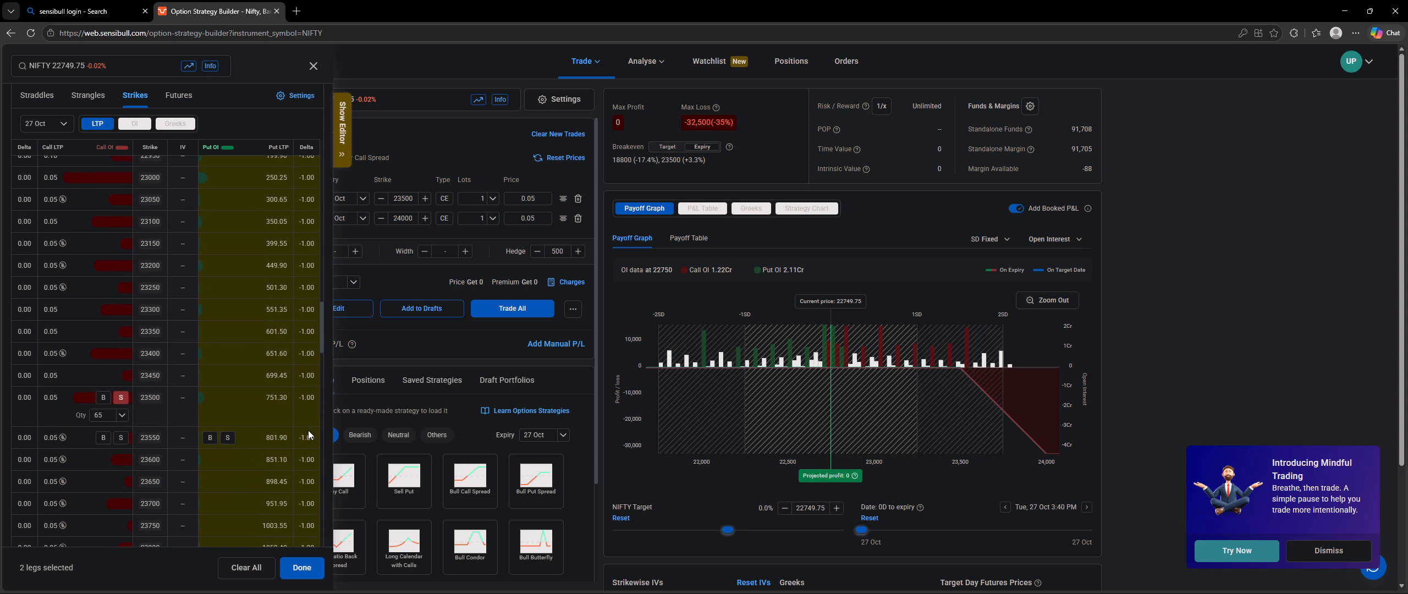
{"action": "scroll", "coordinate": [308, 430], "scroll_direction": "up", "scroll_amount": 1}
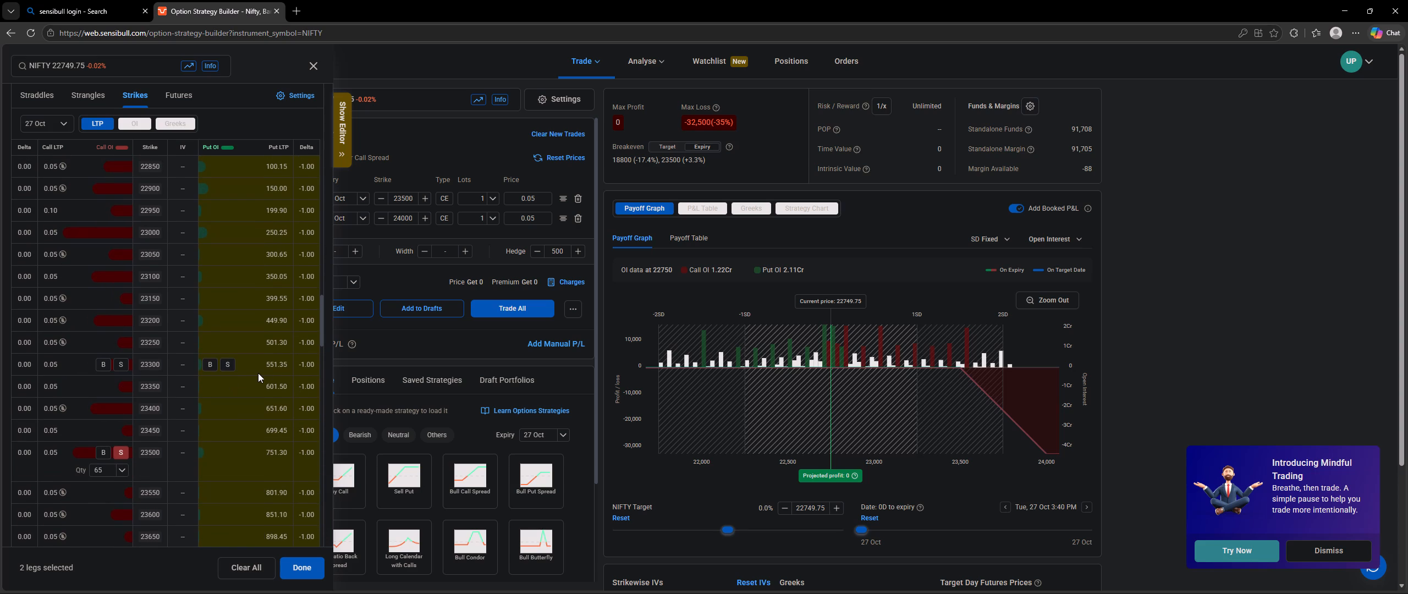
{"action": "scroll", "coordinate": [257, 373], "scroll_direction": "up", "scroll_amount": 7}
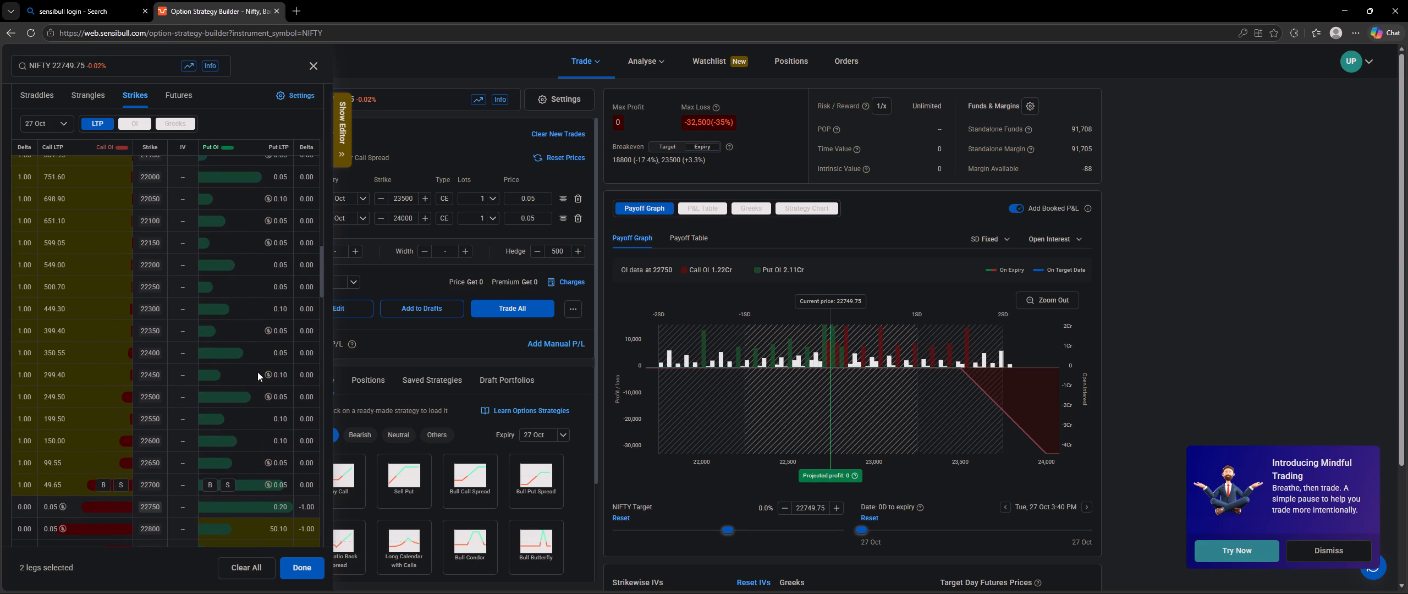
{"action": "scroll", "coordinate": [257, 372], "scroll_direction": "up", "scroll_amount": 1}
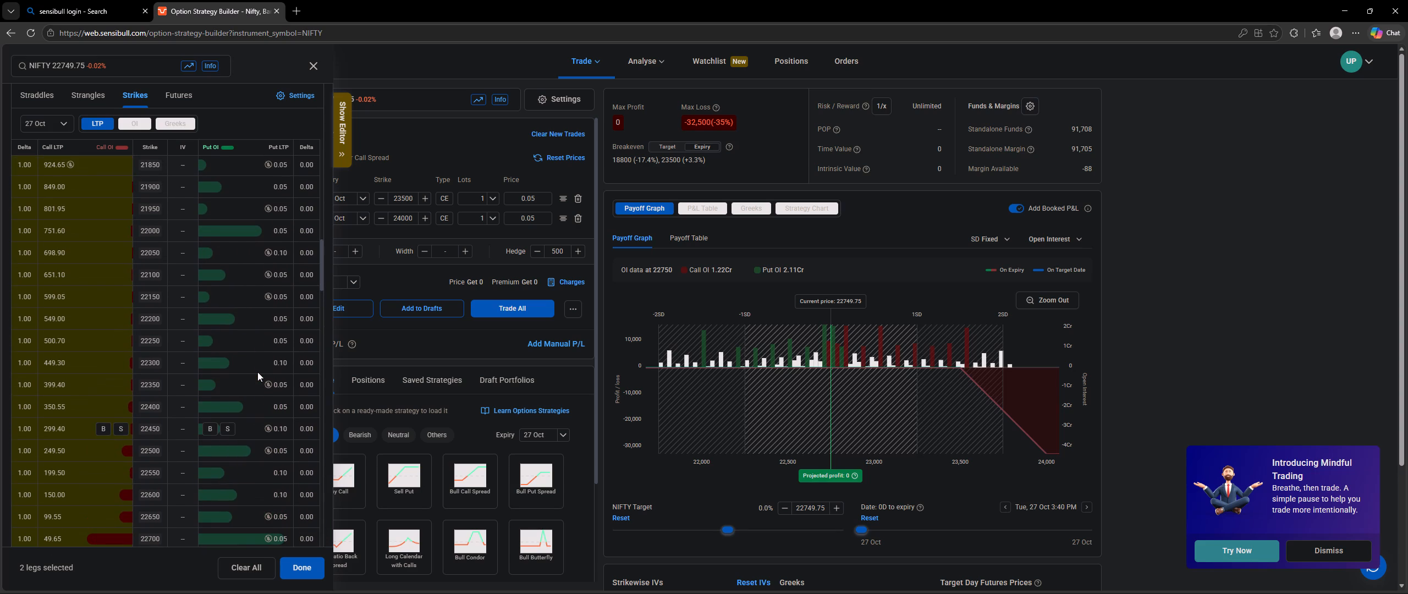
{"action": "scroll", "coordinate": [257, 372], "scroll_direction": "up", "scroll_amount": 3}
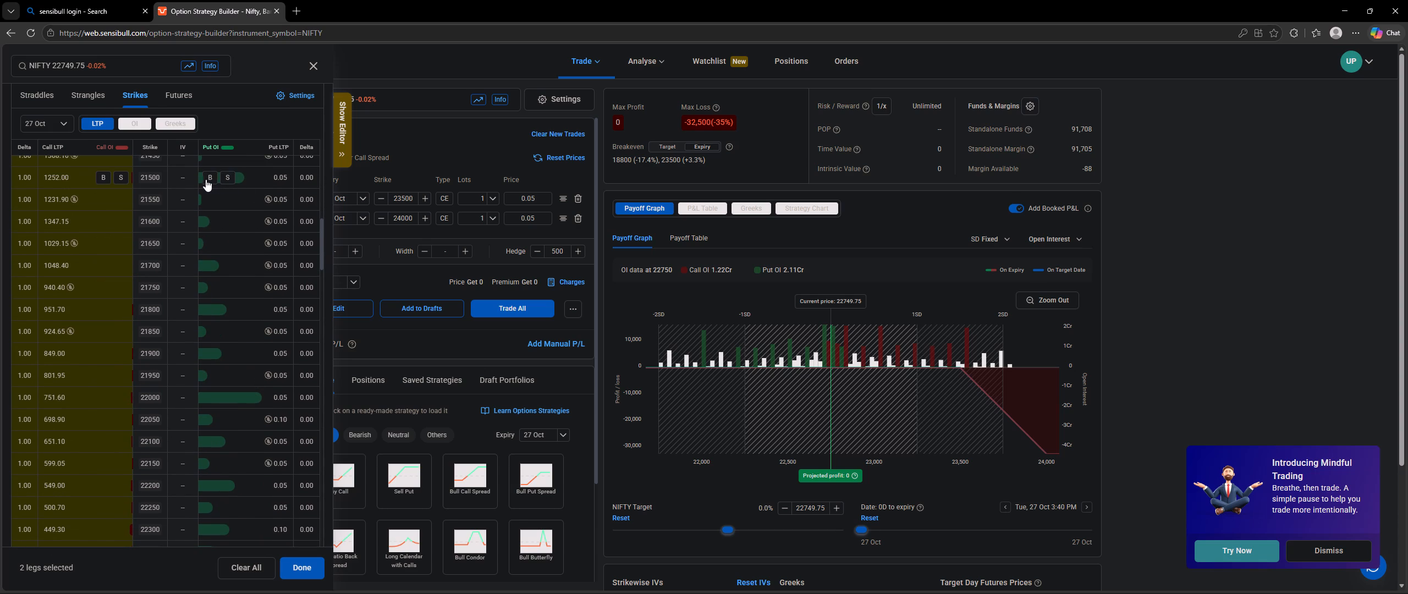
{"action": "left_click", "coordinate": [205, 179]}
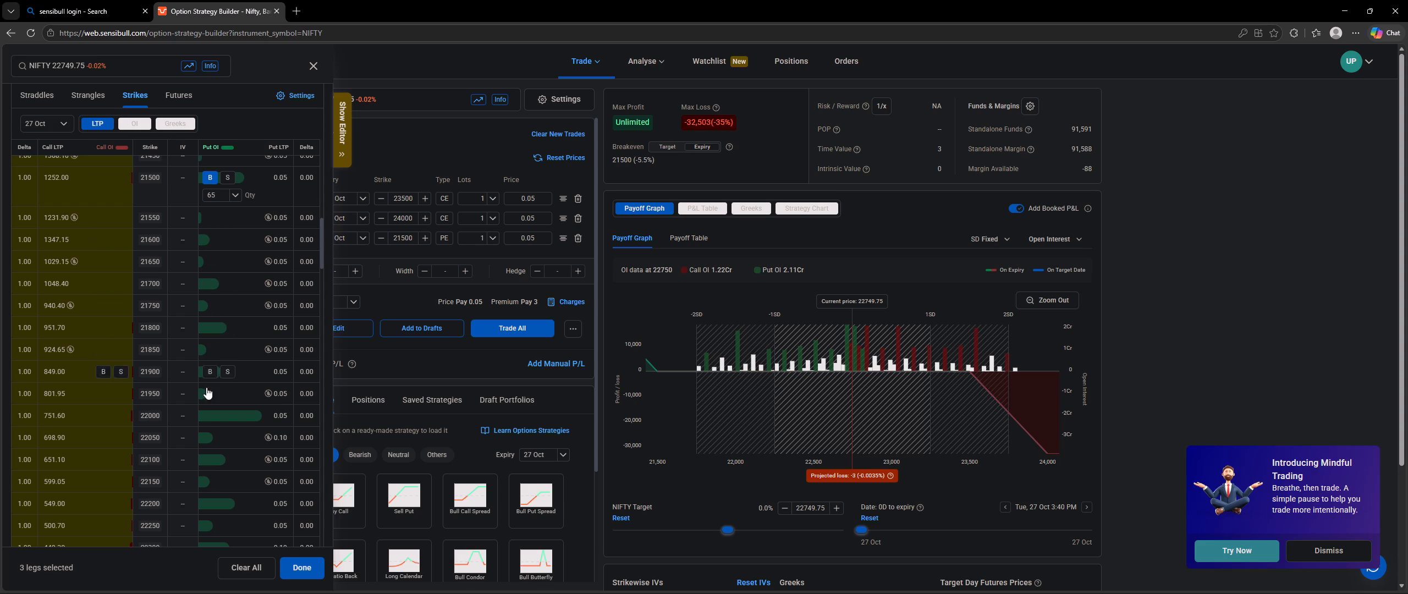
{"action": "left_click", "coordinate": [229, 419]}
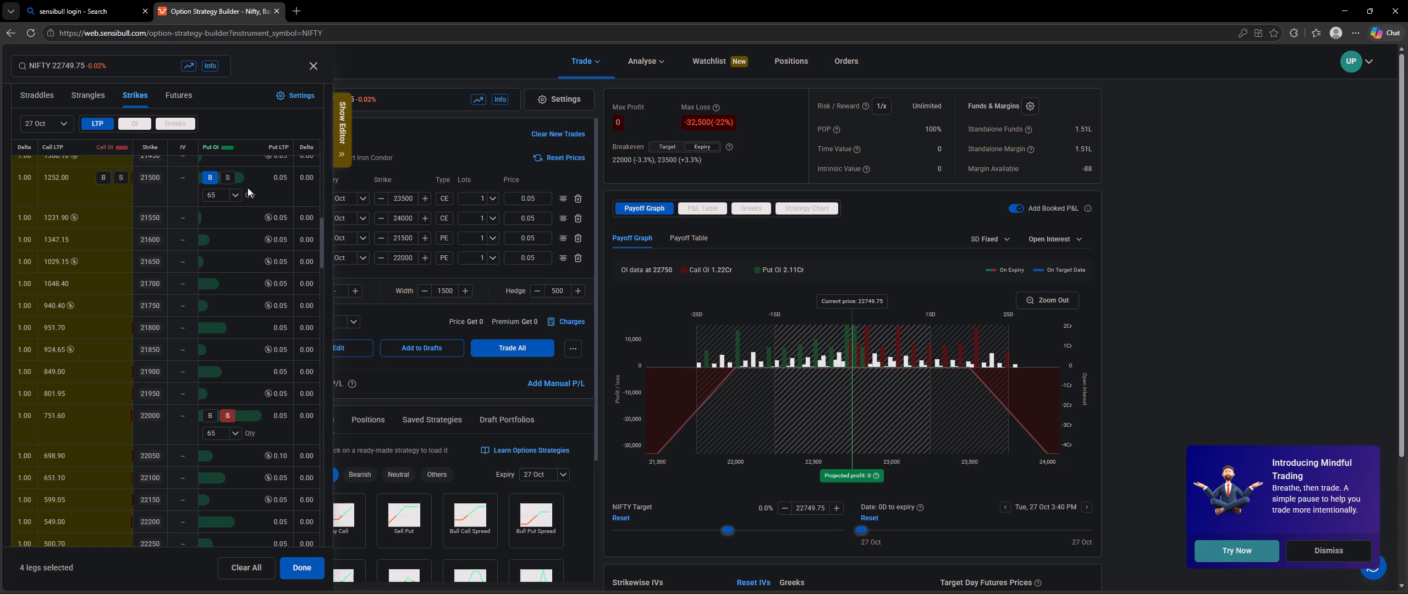
Switch the option chain to the 23 Nov expiry and clear all the 27 Oct legs from the strategy.
{"action": "left_click", "coordinate": [56, 120]}
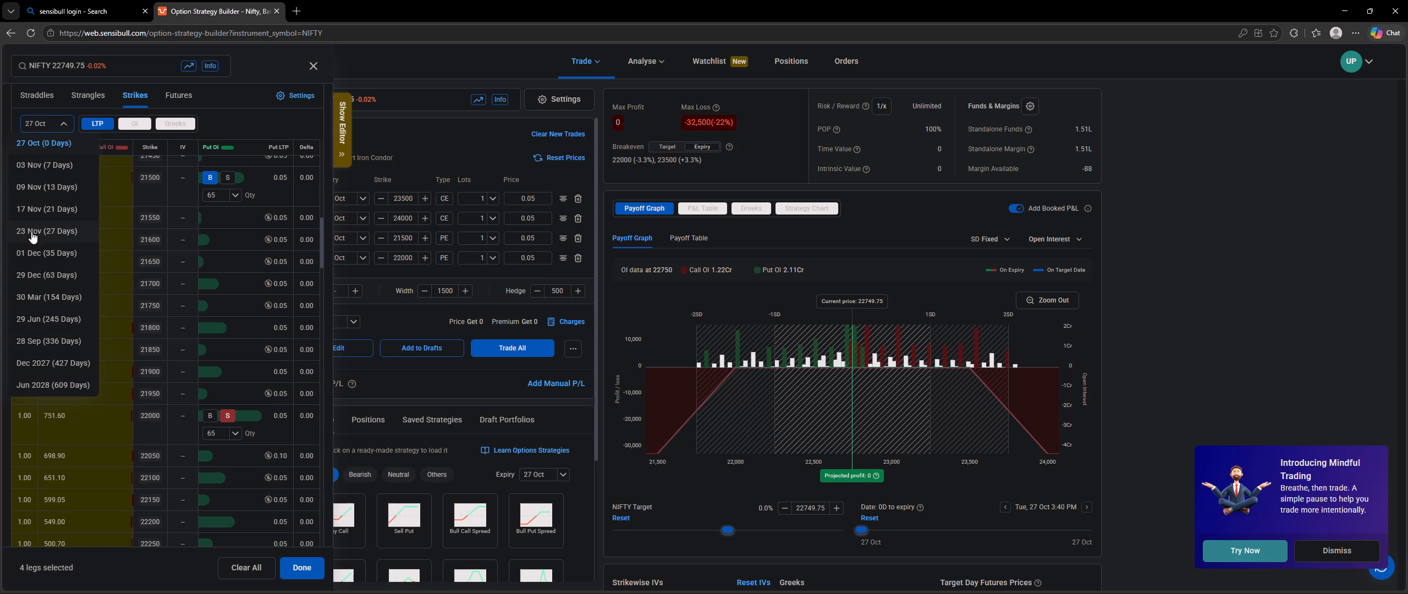
{"action": "left_click", "coordinate": [31, 232]}
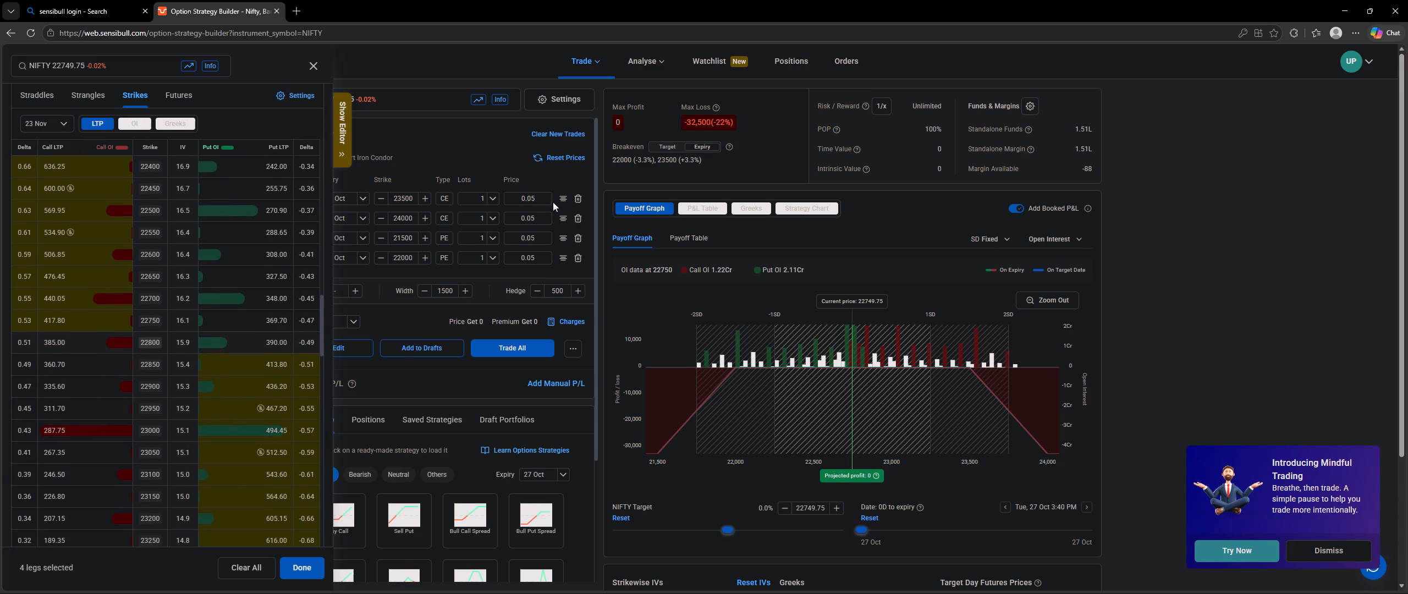
{"action": "left_click", "coordinate": [567, 154]}
{"action": "left_click", "coordinate": [565, 128]}
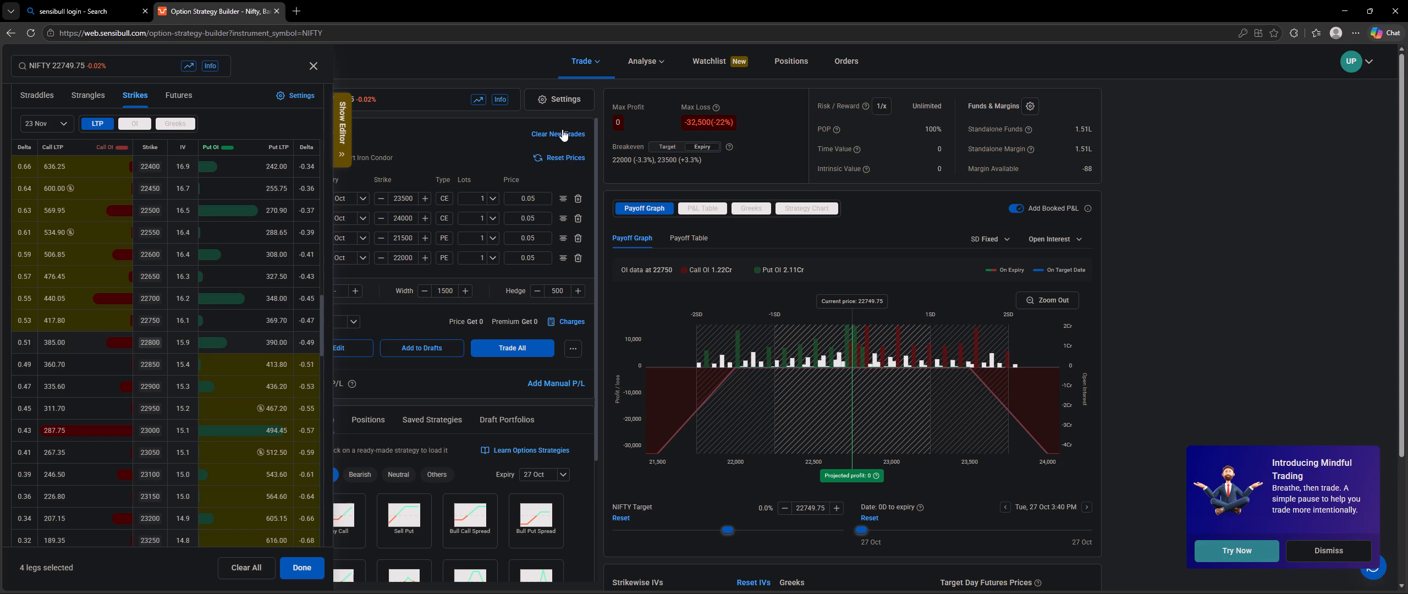
{"action": "left_click", "coordinate": [559, 131]}
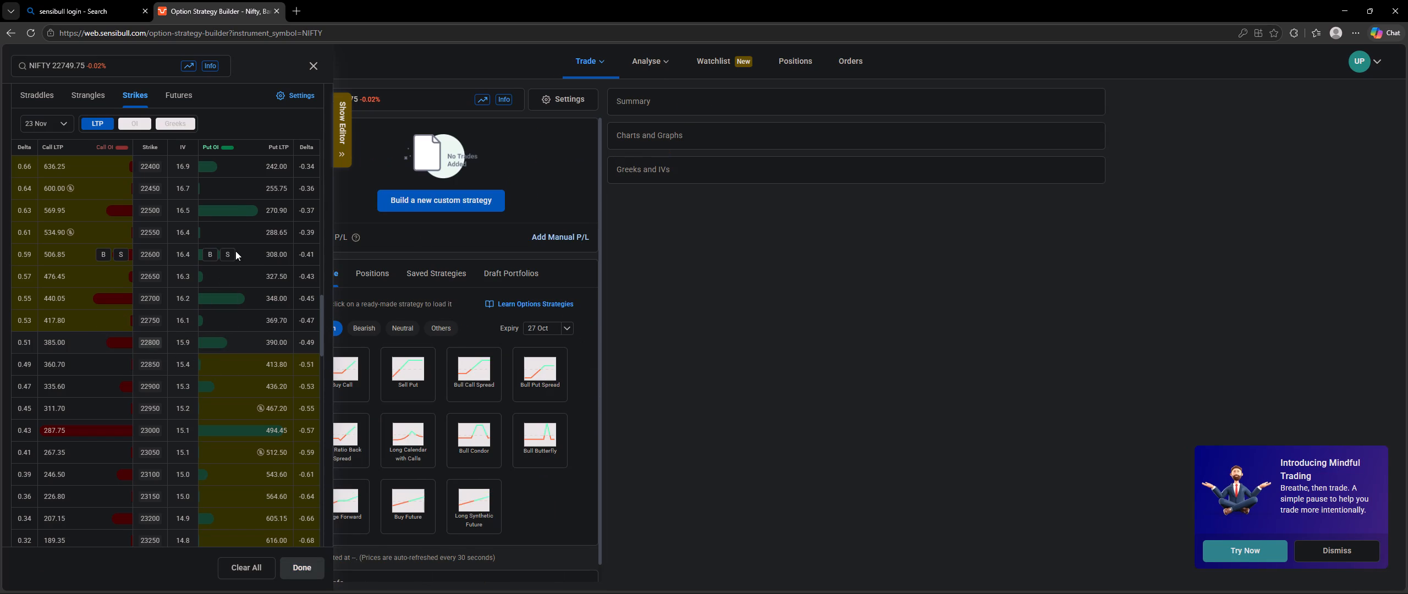
Add the 23 Nov put legs to the NIFTY strategy, buying the 21500 PE and selling the 22000 PE.
{"action": "scroll", "coordinate": [227, 222], "scroll_direction": "up", "scroll_amount": 4}
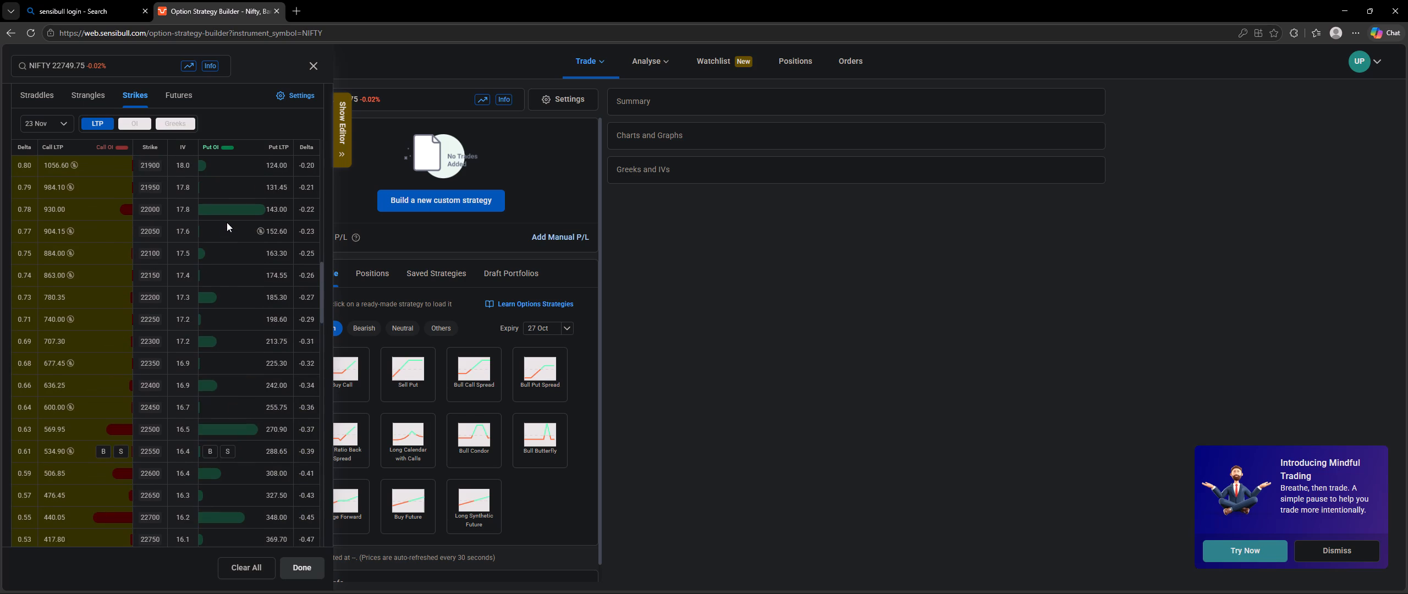
{"action": "scroll", "coordinate": [225, 222], "scroll_direction": "up", "scroll_amount": 3}
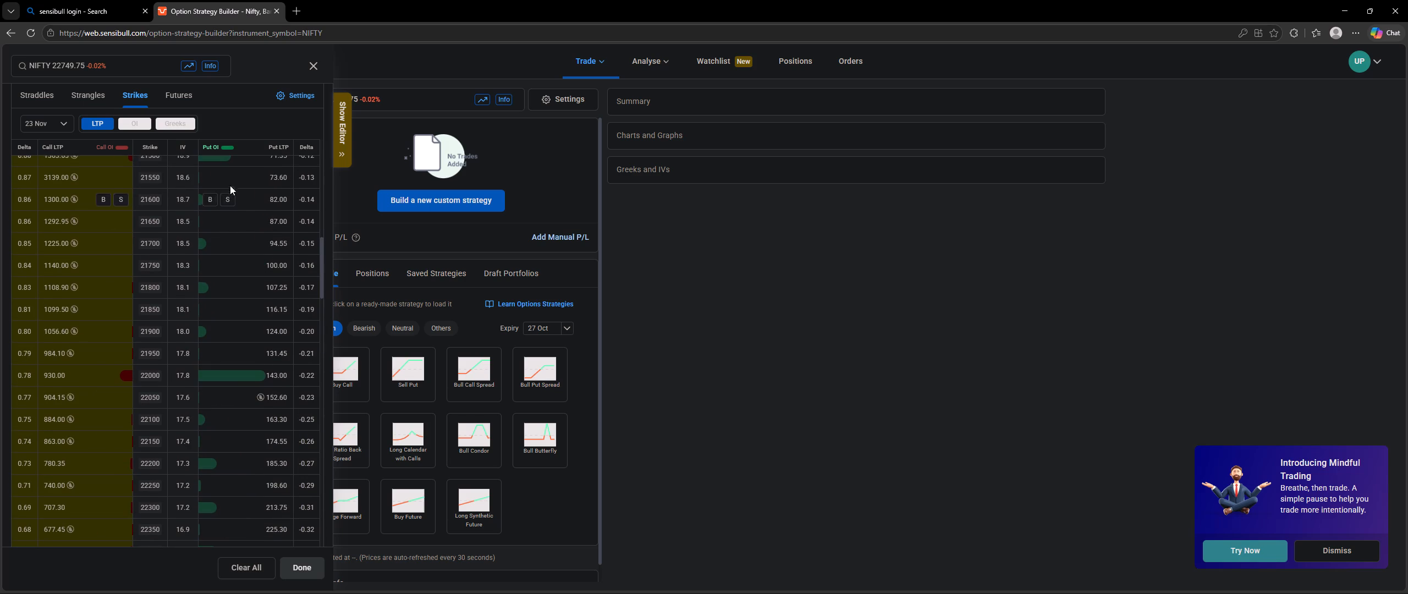
{"action": "scroll", "coordinate": [229, 177], "scroll_direction": "up", "scroll_amount": 1}
{"action": "left_click", "coordinate": [209, 207]}
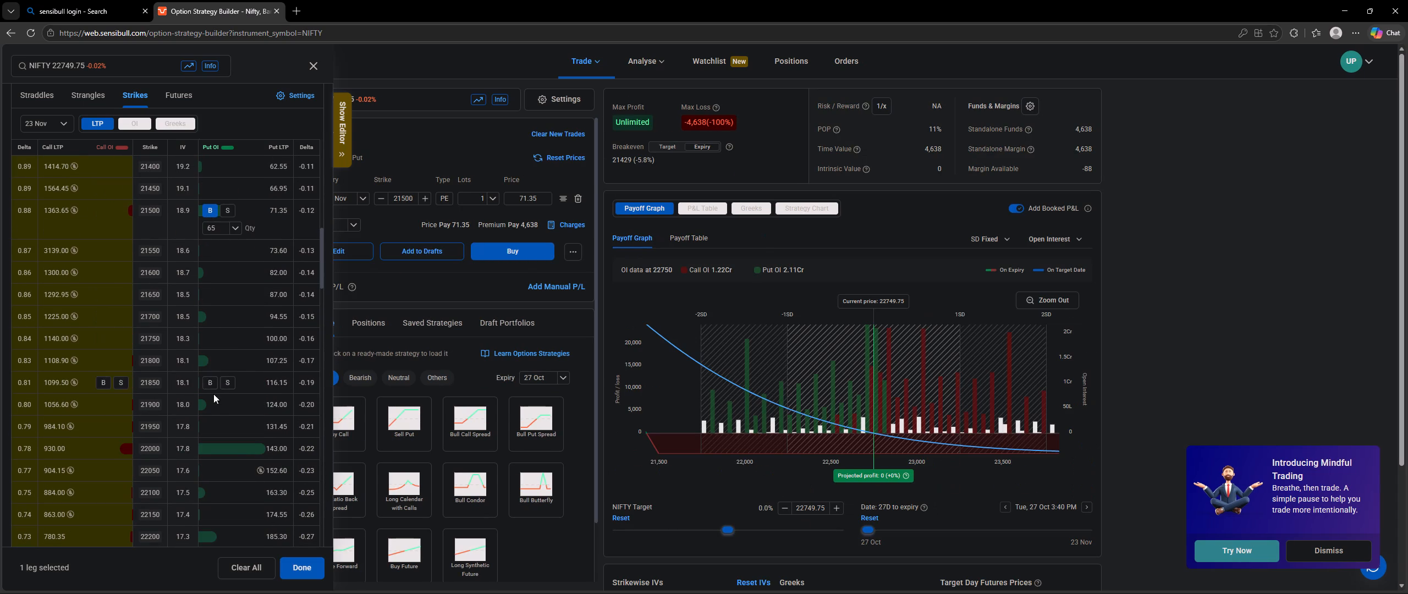
{"action": "left_click", "coordinate": [226, 450]}
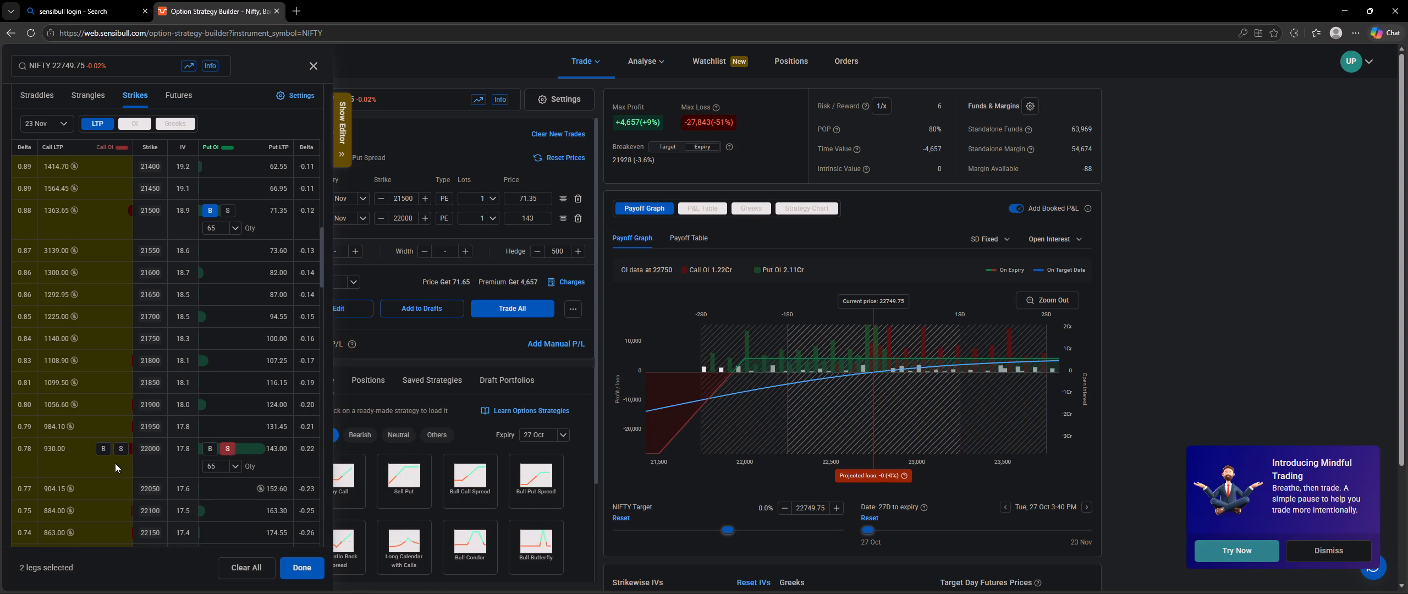
Add a sell leg for the 23 Nov 23500 CE to the NIFTY strategy.
{"action": "scroll", "coordinate": [117, 460], "scroll_direction": "down", "scroll_amount": 8}
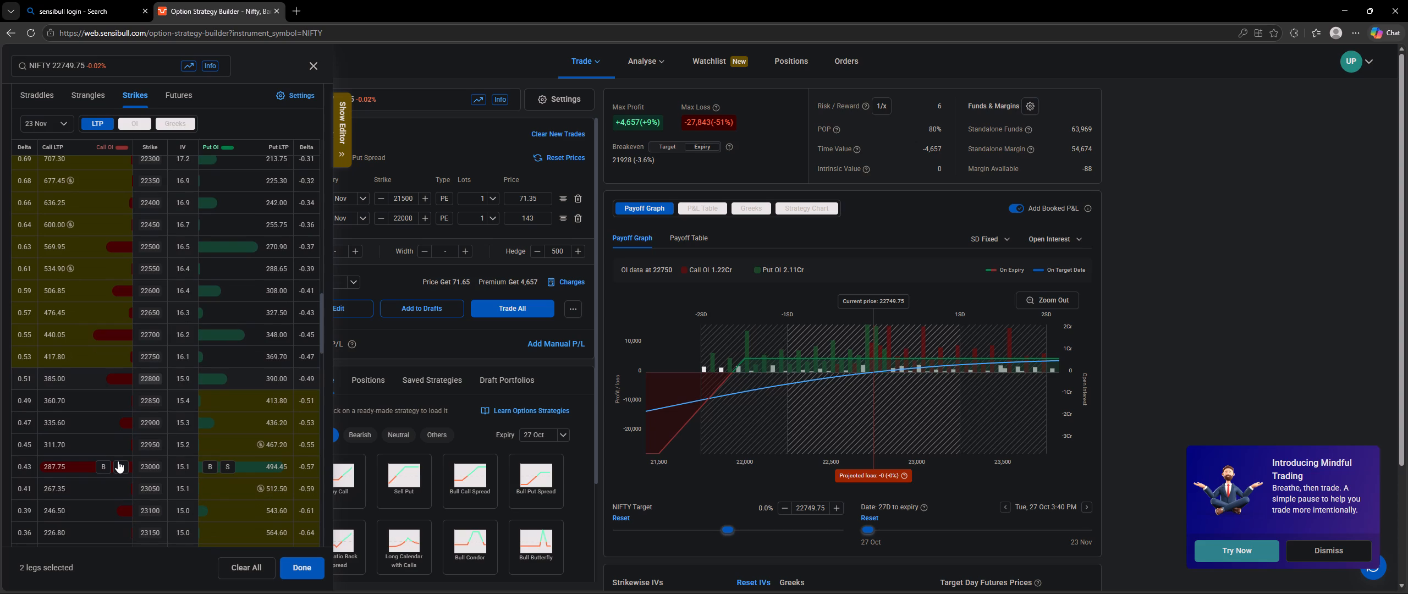
{"action": "scroll", "coordinate": [131, 452], "scroll_direction": "down", "scroll_amount": 2}
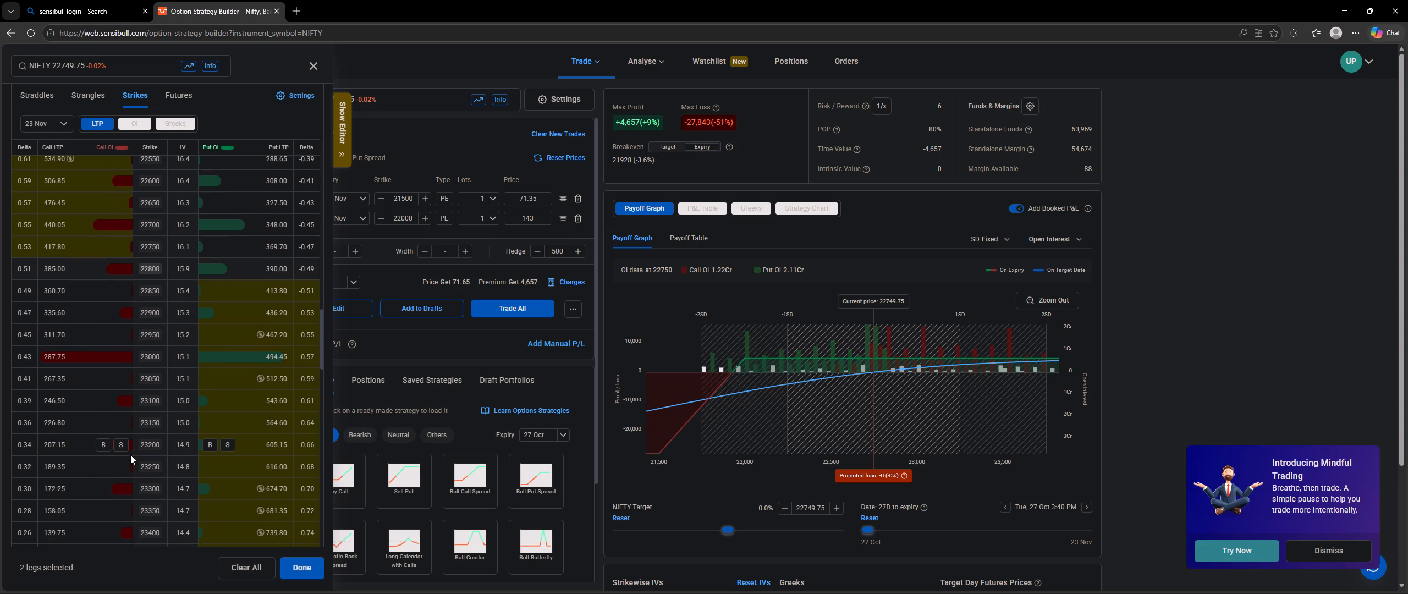
{"action": "scroll", "coordinate": [130, 455], "scroll_direction": "down", "scroll_amount": 1}
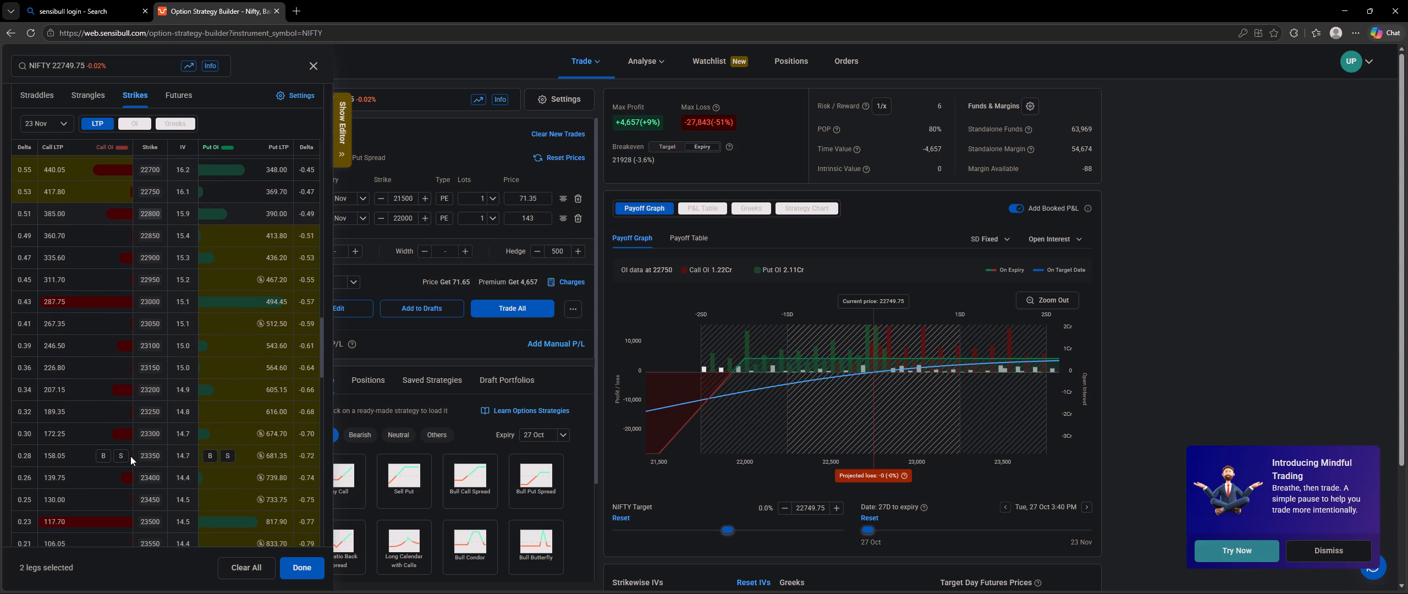
{"action": "scroll", "coordinate": [130, 456], "scroll_direction": "down", "scroll_amount": 1}
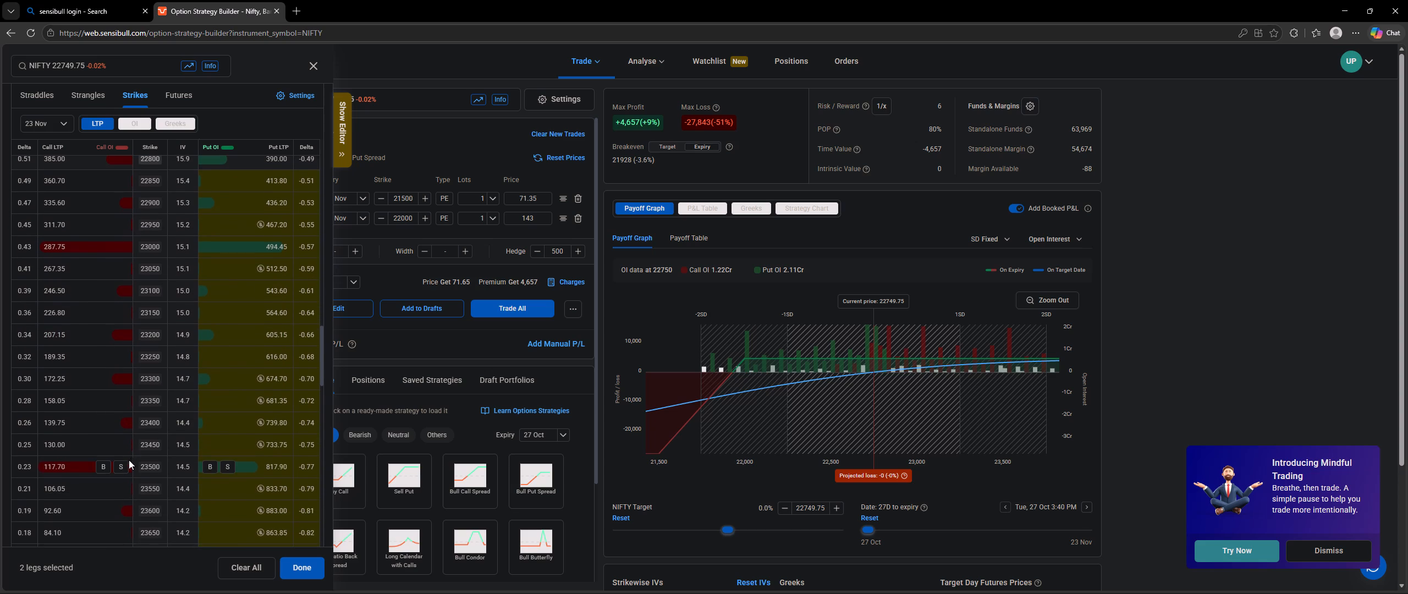
{"action": "left_click", "coordinate": [123, 466]}
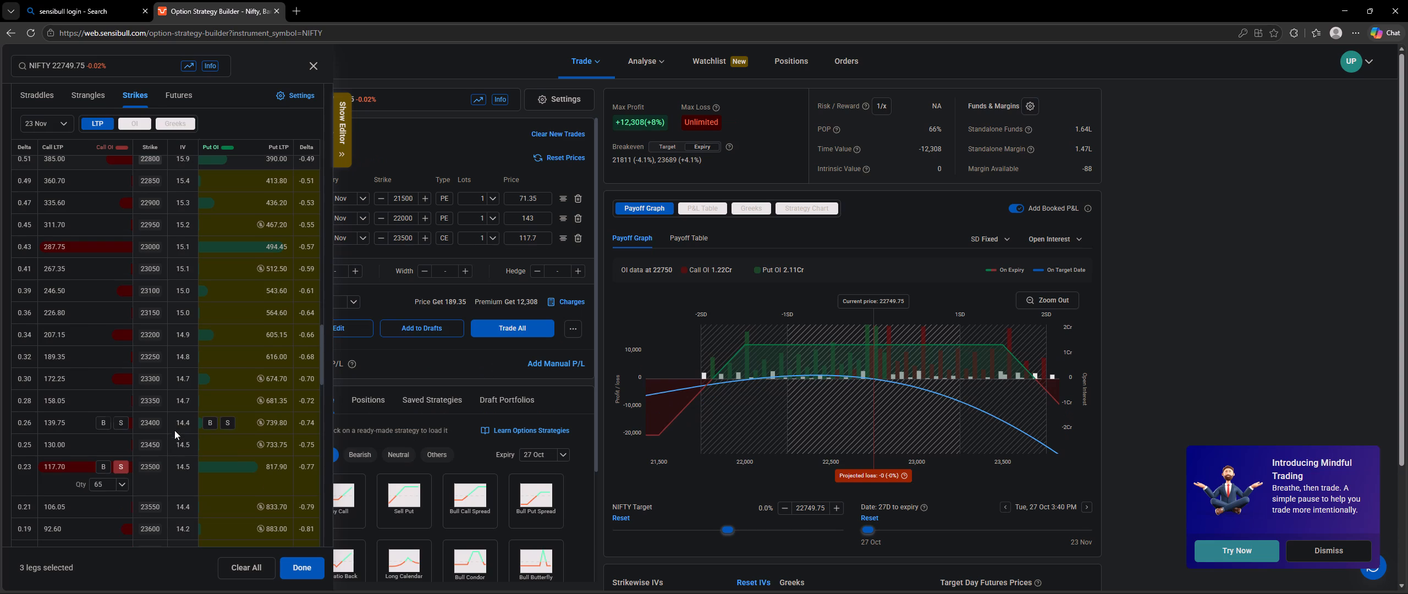
Add a buy leg for the 23 Nov 24000 CE to the NIFTY strategy.
{"action": "scroll", "coordinate": [175, 419], "scroll_direction": "down", "scroll_amount": 3}
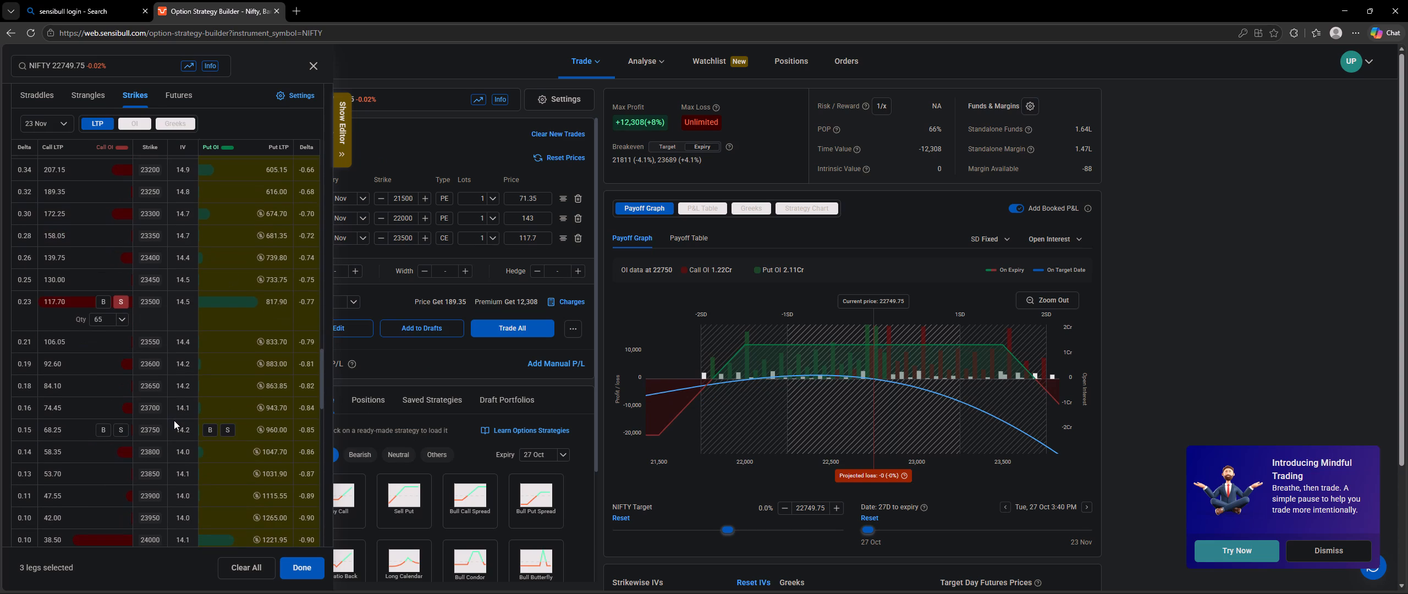
{"action": "scroll", "coordinate": [133, 470], "scroll_direction": "down", "scroll_amount": 1}
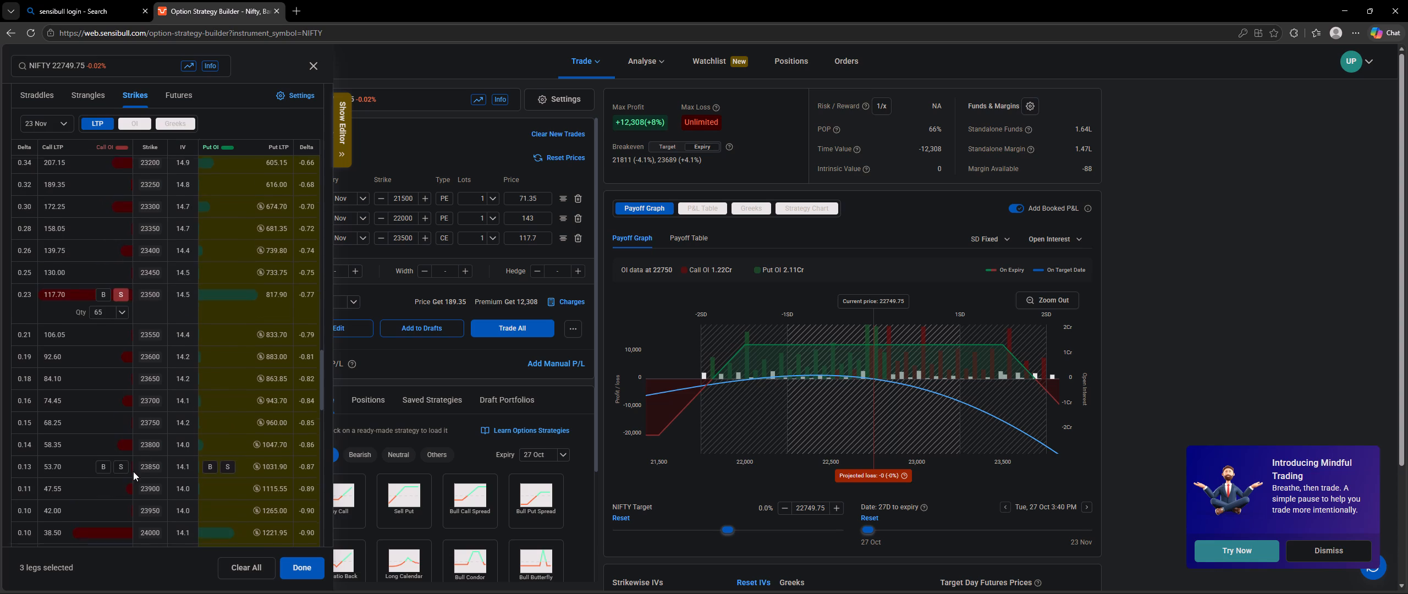
{"action": "left_click", "coordinate": [103, 485]}
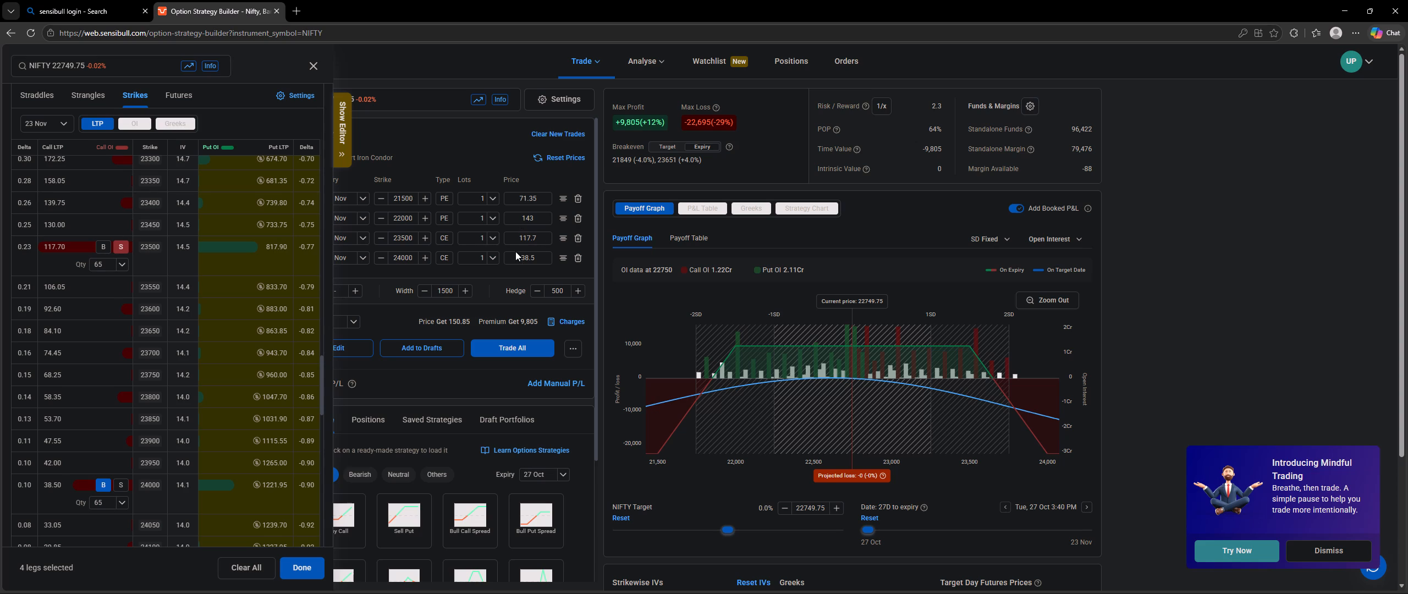
Set the entry price of the 24000 CE leg to 40.45.
{"action": "left_click_drag", "start_coordinate": [538, 257], "coordinate": [539, 257]}
{"action": "left_click_drag", "start_coordinate": [539, 257], "coordinate": [504, 256]}
{"action": "key", "text": "4"}
{"action": "key", "text": "0"}
{"action": "key", "text": "period"}
{"action": "type", "text": "45"}
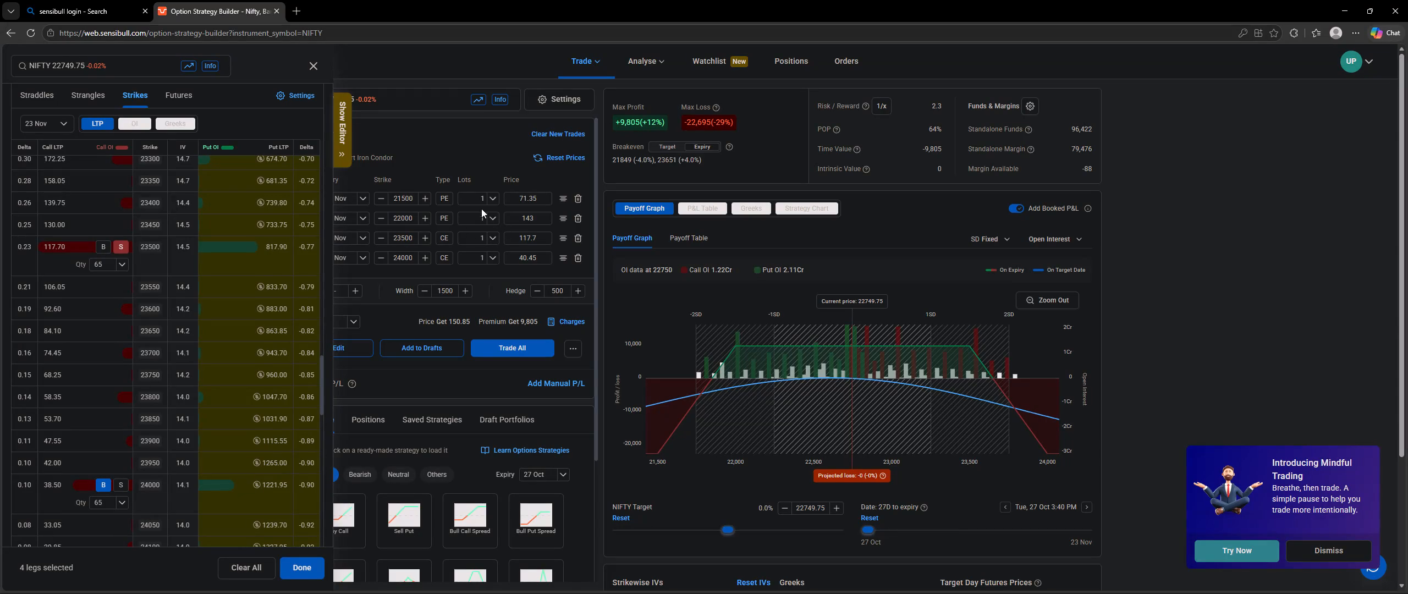
Set the entry price of the 21500 PE leg to 67.25.
{"action": "left_click", "coordinate": [540, 196]}
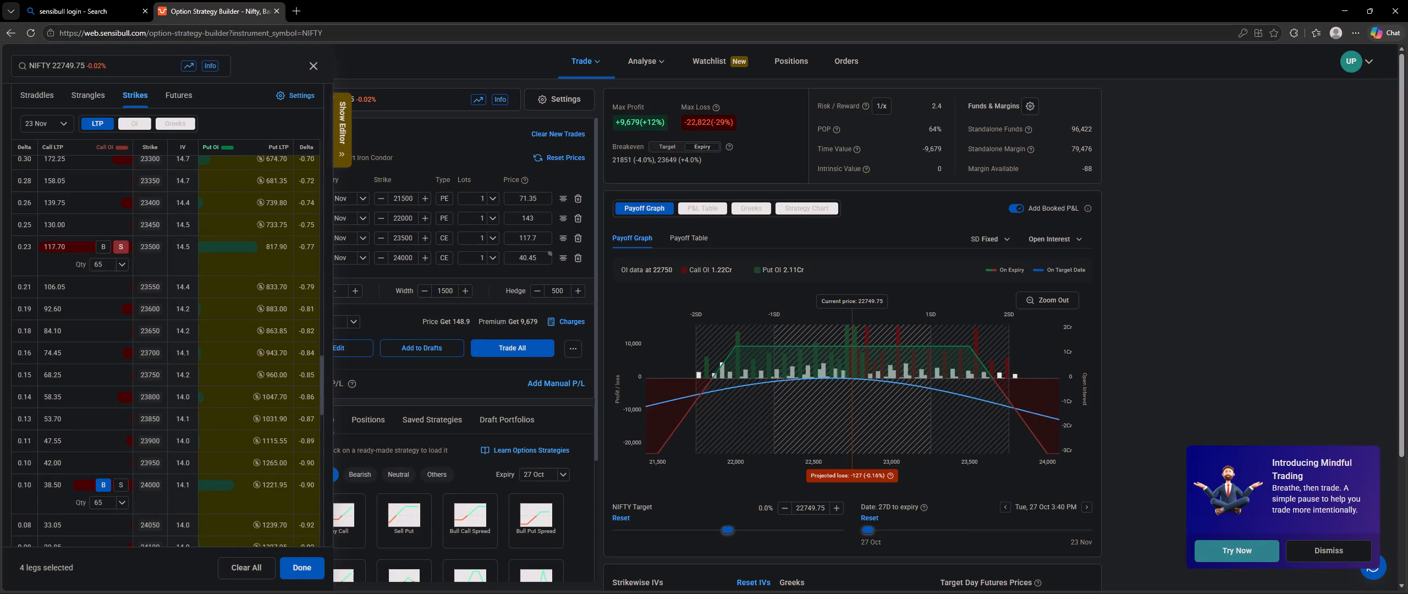
{"action": "key", "text": "BackSpace"}
{"action": "key", "text": "BackSpace"}
{"action": "key", "text": "BackSpace"}
{"action": "key", "text": "BackSpace"}
{"action": "key", "text": "BackSpace"}
{"action": "key", "text": "BackSpace"}
{"action": "type", "text": "67"}
{"action": "key", "text": "period"}
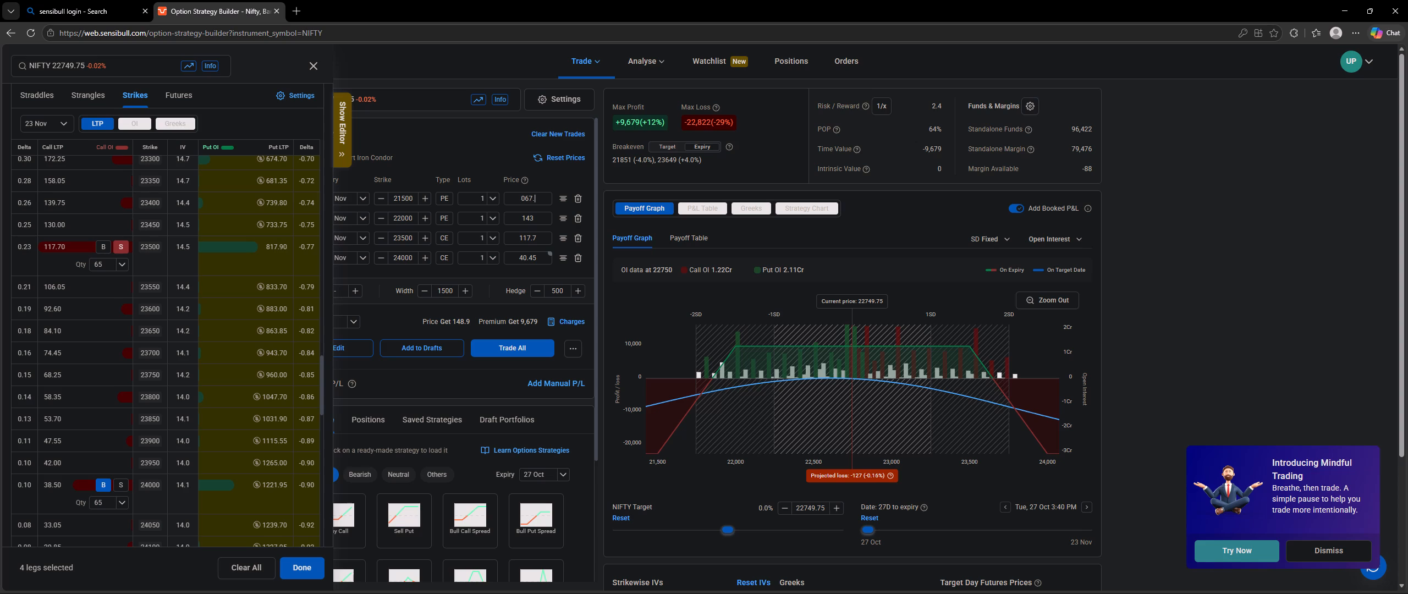
{"action": "type", "text": "25"}
Set the entry price of the 23500 CE leg to 126.7.
{"action": "left_click", "coordinate": [538, 237]}
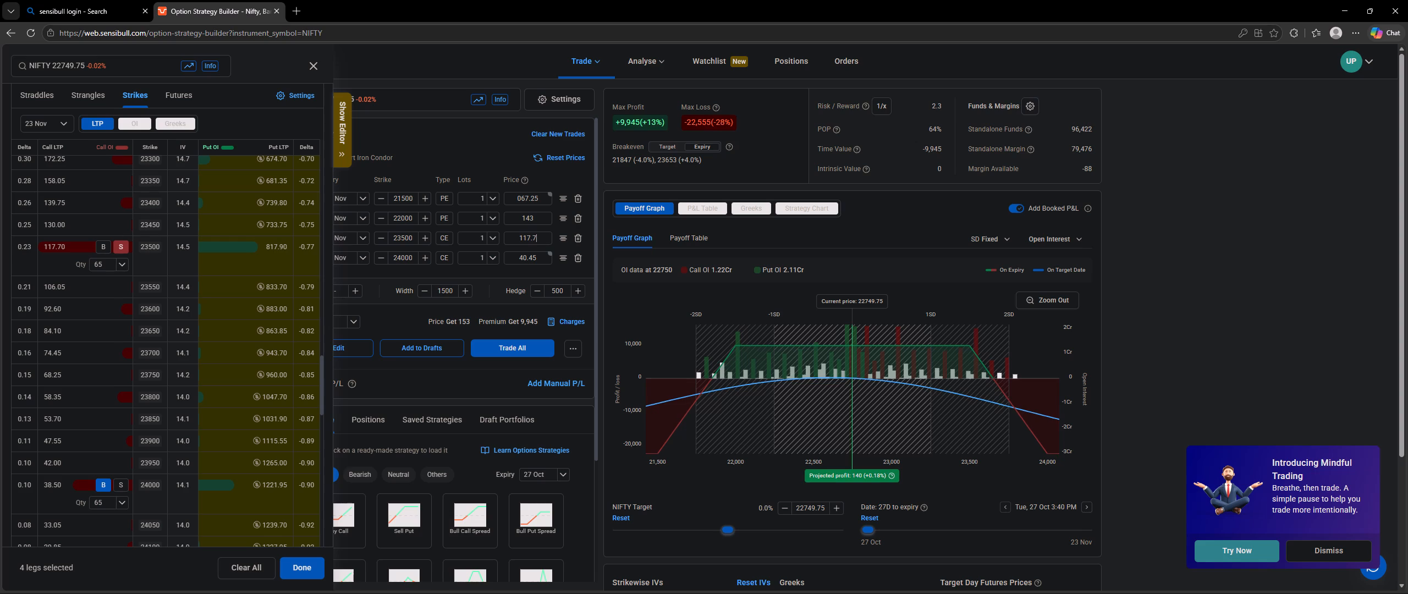
{"action": "key", "text": "BackSpace"}
{"action": "key", "text": "BackSpace"}
{"action": "key", "text": "BackSpace"}
{"action": "key", "text": "BackSpace"}
{"action": "key", "text": "BackSpace"}
{"action": "type", "text": "12"}
{"action": "key", "text": "6"}
{"action": "type", "text": ".7"}
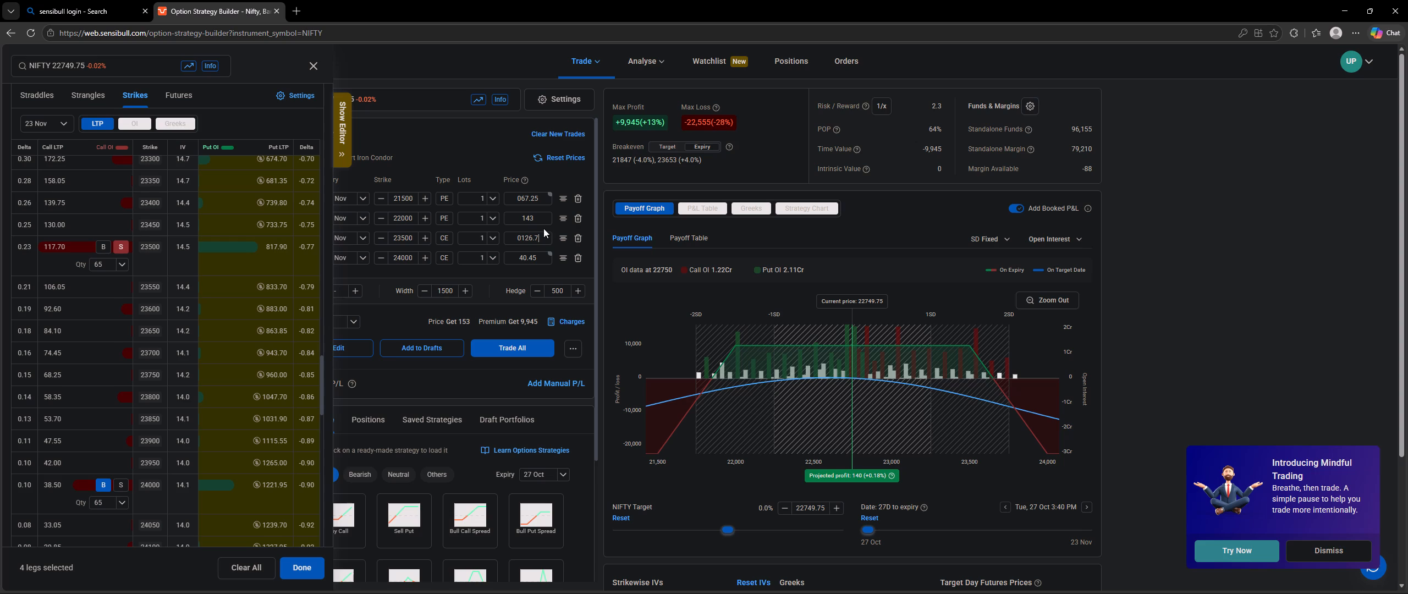
Set the entry price of the 22000 PE leg to 130.15.
{"action": "left_click", "coordinate": [545, 218]}
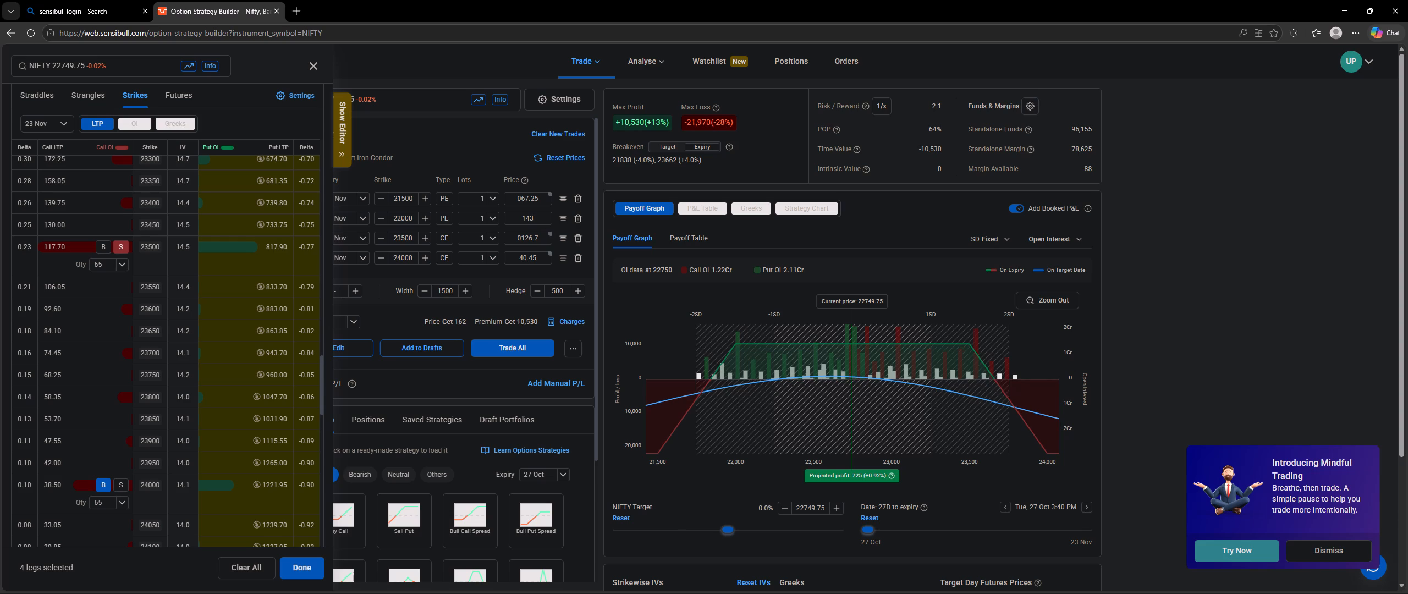
{"action": "key", "text": "BackSpace"}
{"action": "key", "text": "BackSpace"}
{"action": "key", "text": "BackSpace"}
{"action": "key", "text": "BackSpace"}
{"action": "key", "text": "BackSpace"}
{"action": "type", "text": "13"}
{"action": "key", "text": "0"}
{"action": "key", "text": "period"}
{"action": "type", "text": "15"}
Add the four legs to the nifty 1 draft portfolio as a new strategy named "23 nov nifty".
{"action": "left_click", "coordinate": [421, 353]}
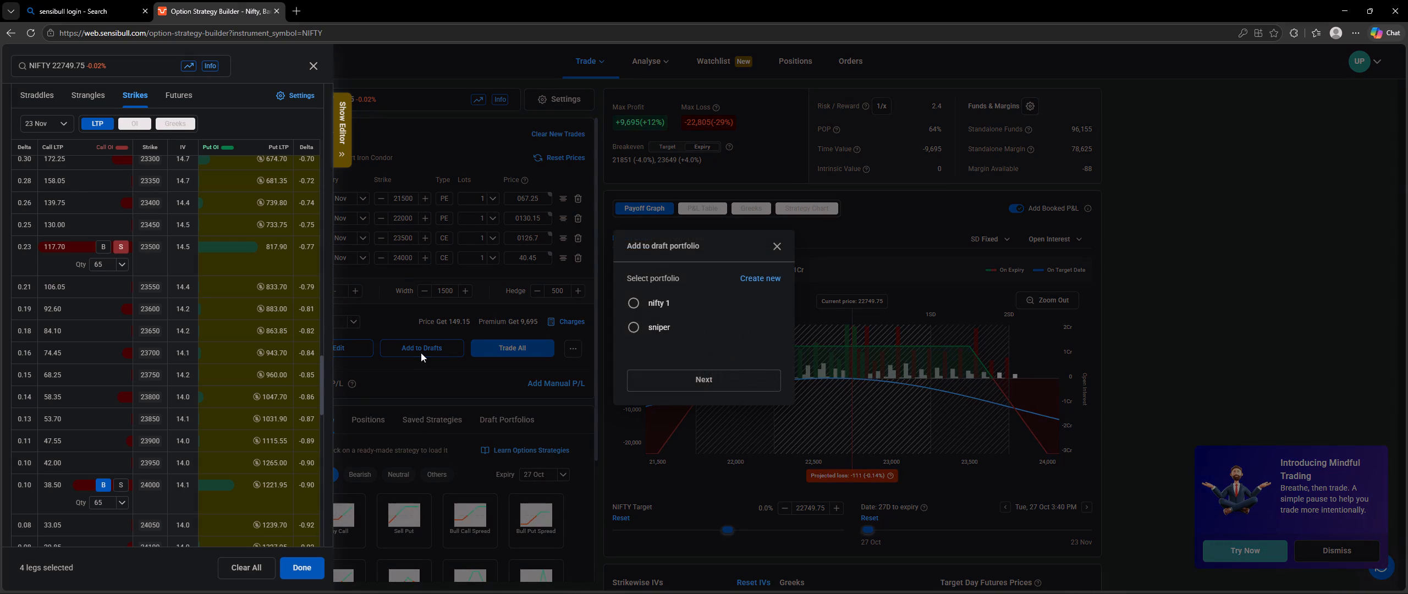
{"action": "left_click", "coordinate": [653, 299]}
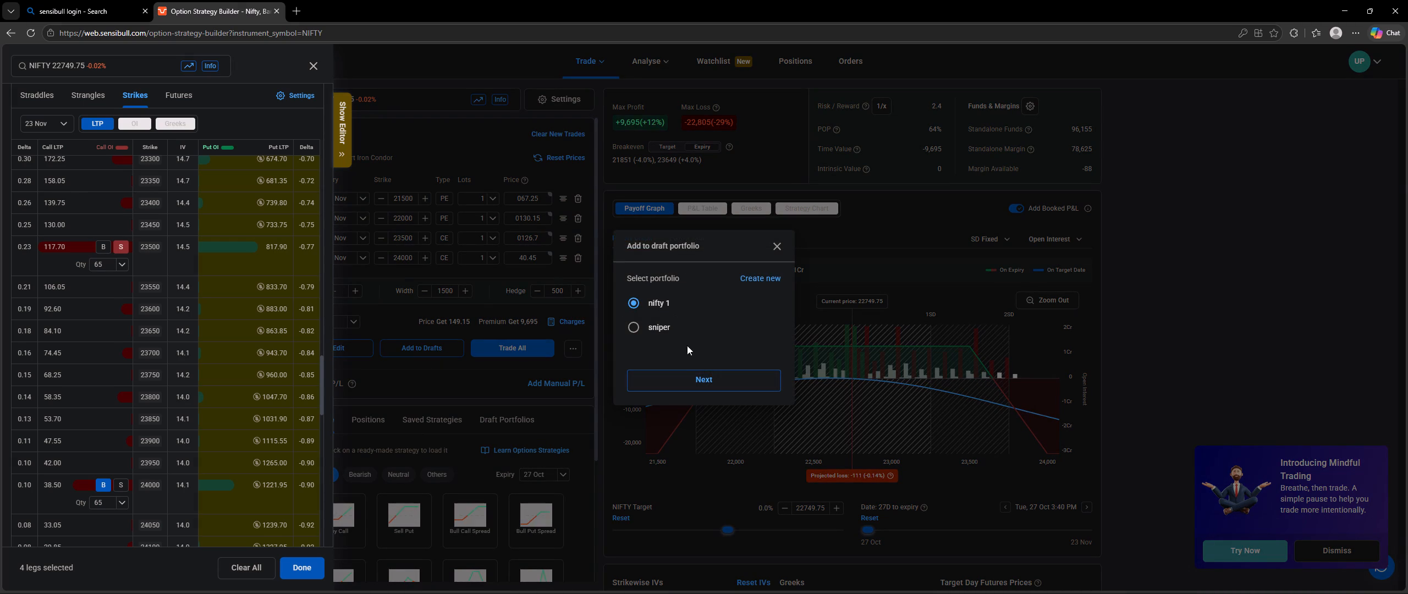
{"action": "left_click", "coordinate": [675, 382]}
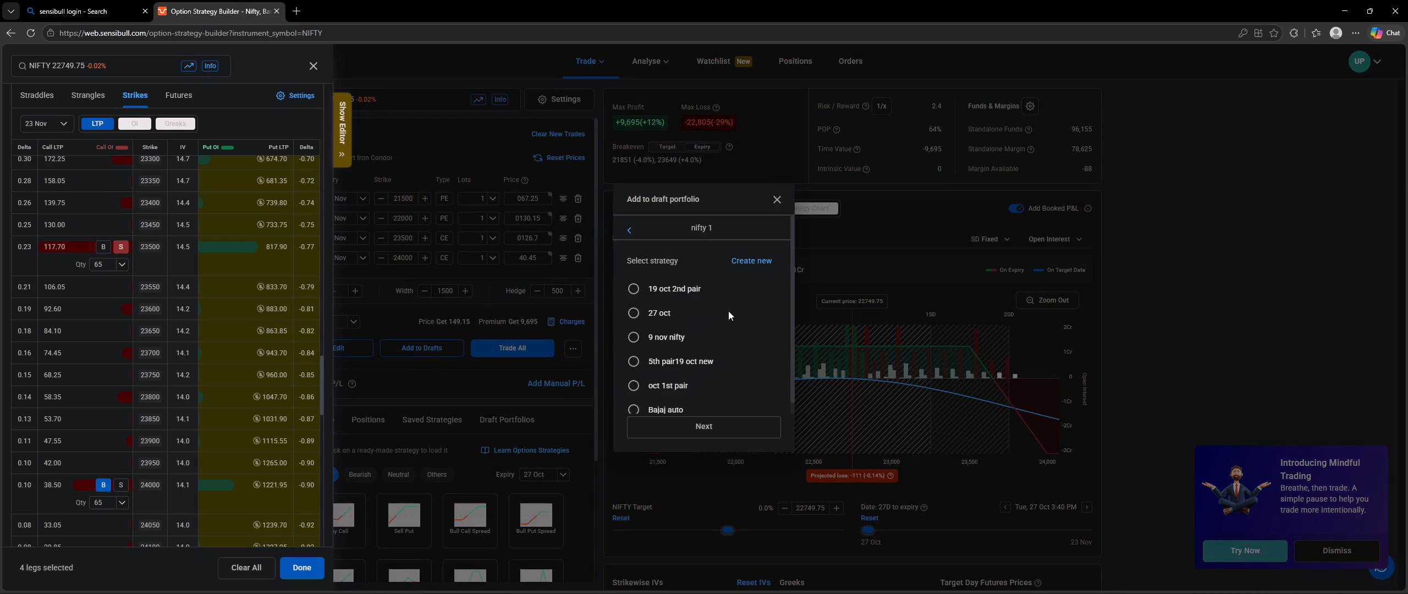
{"action": "left_click", "coordinate": [757, 258]}
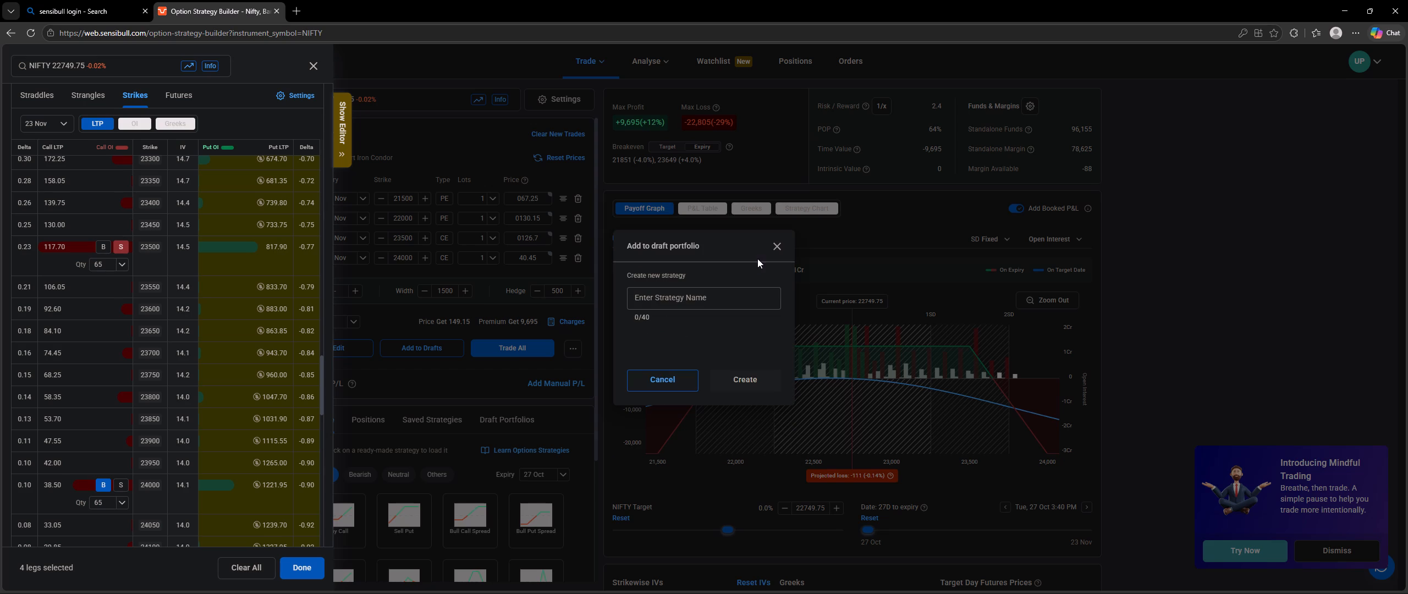
{"action": "left_click", "coordinate": [707, 301]}
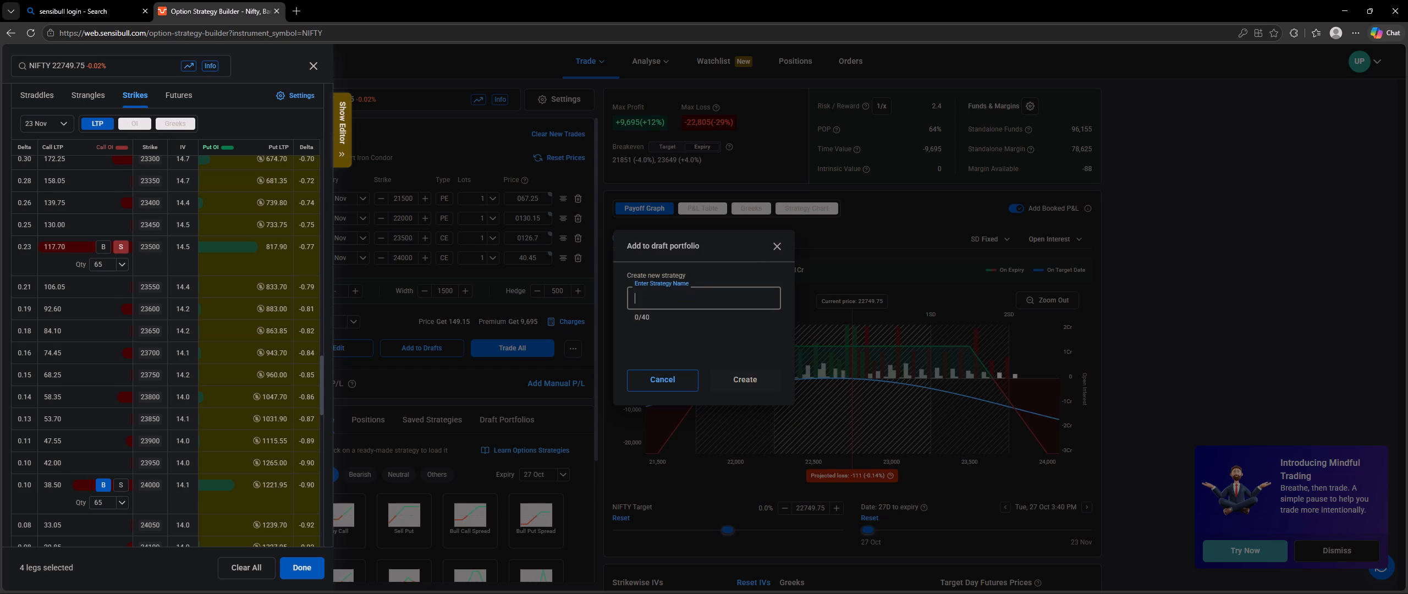
{"action": "type", "text": "23 n"}
{"action": "type", "text": "ov"}
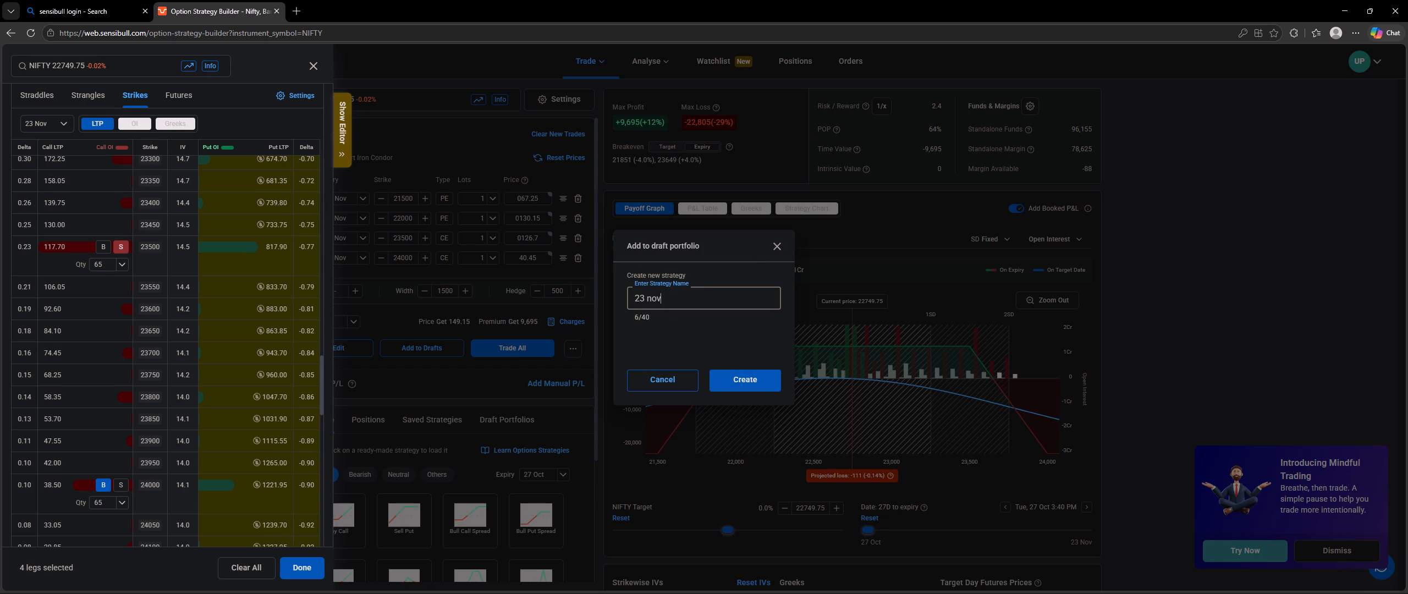
{"action": "key", "text": "space"}
{"action": "type", "text": "nifty"}
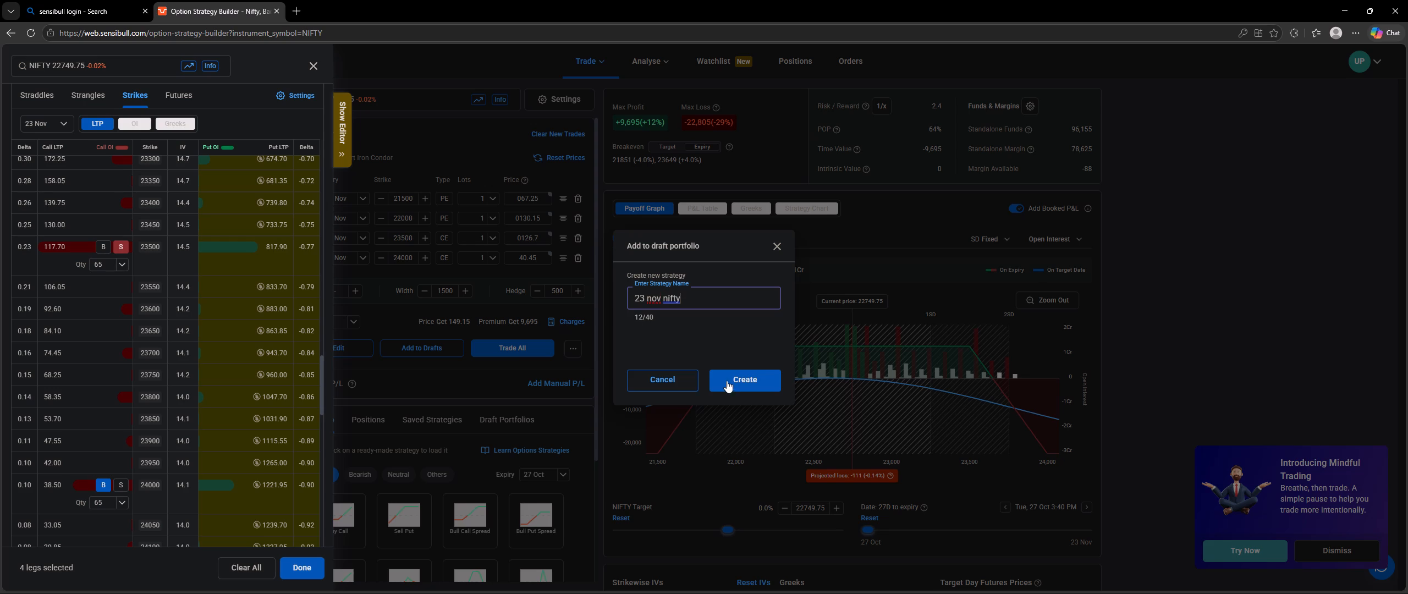
{"action": "left_click", "coordinate": [750, 385]}
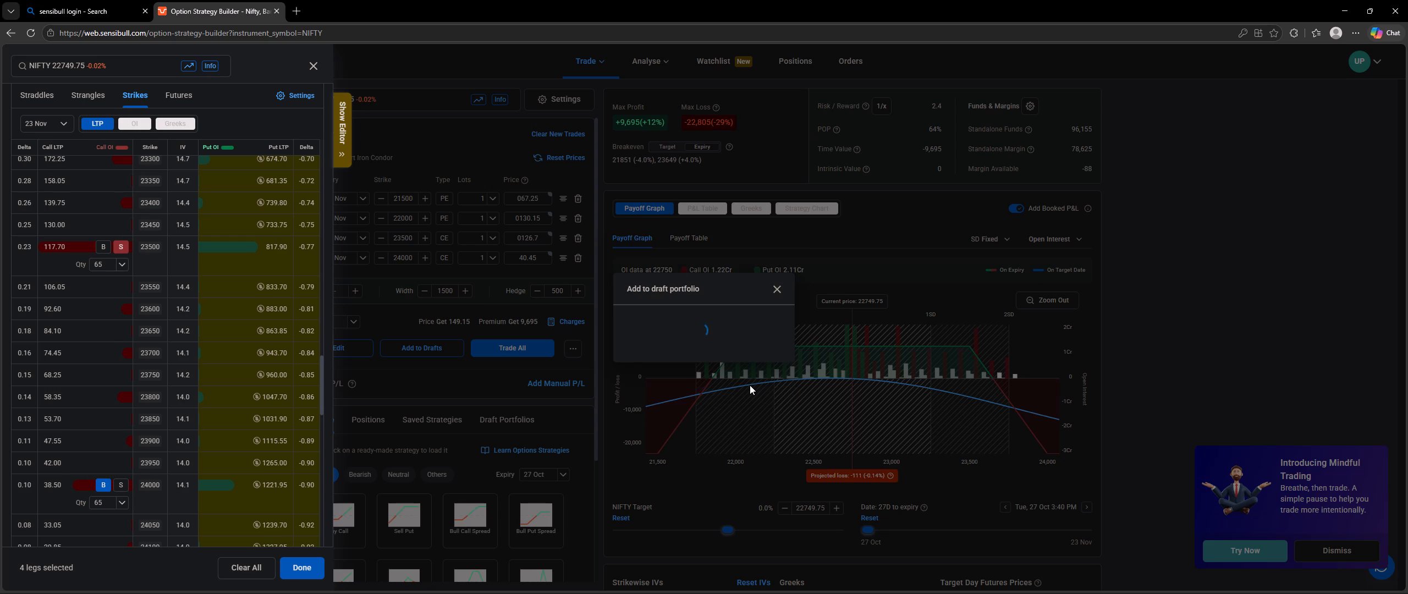
{"action": "left_click", "coordinate": [754, 416]}
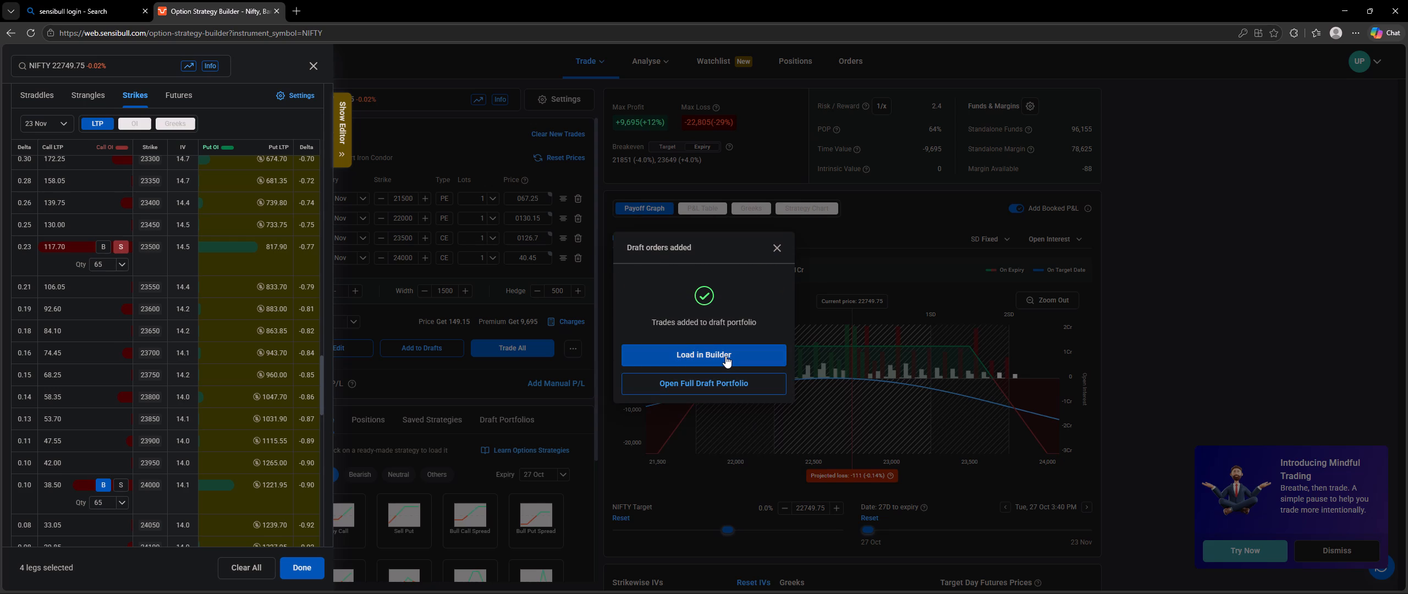
Load the saved draft trades in the builder and acknowledge the Draft Mode notice, choosing not to show it again.
{"action": "left_click", "coordinate": [725, 355]}
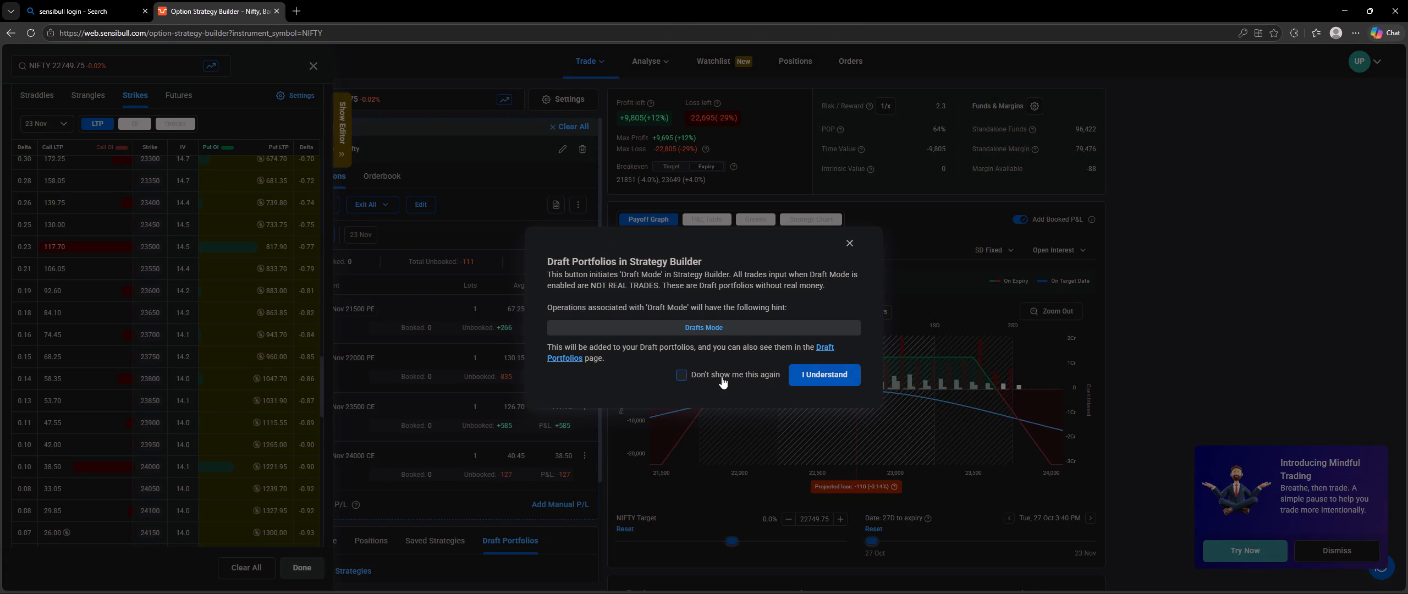
{"action": "left_click", "coordinate": [681, 376]}
{"action": "left_click", "coordinate": [808, 372]}
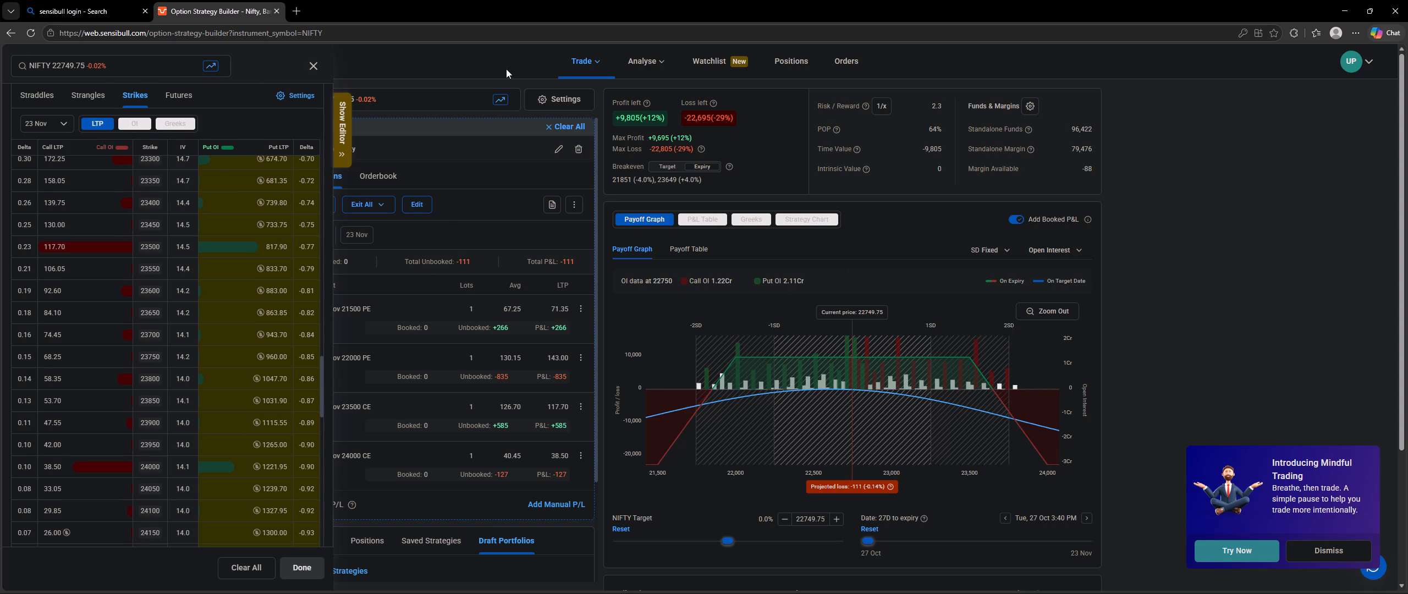
Go to the Draft Portfolios page and open the nifty 1 portfolio.
{"action": "left_click", "coordinate": [587, 59]}
{"action": "left_click", "coordinate": [679, 116]}
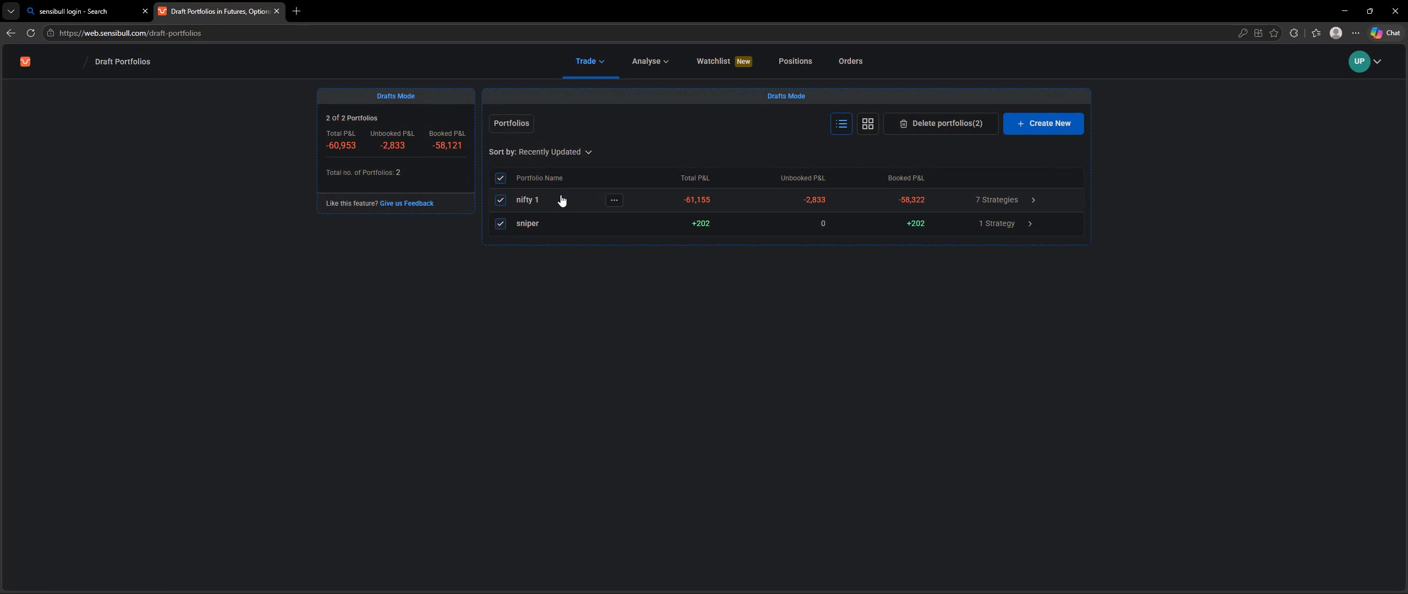
{"action": "left_click", "coordinate": [560, 195]}
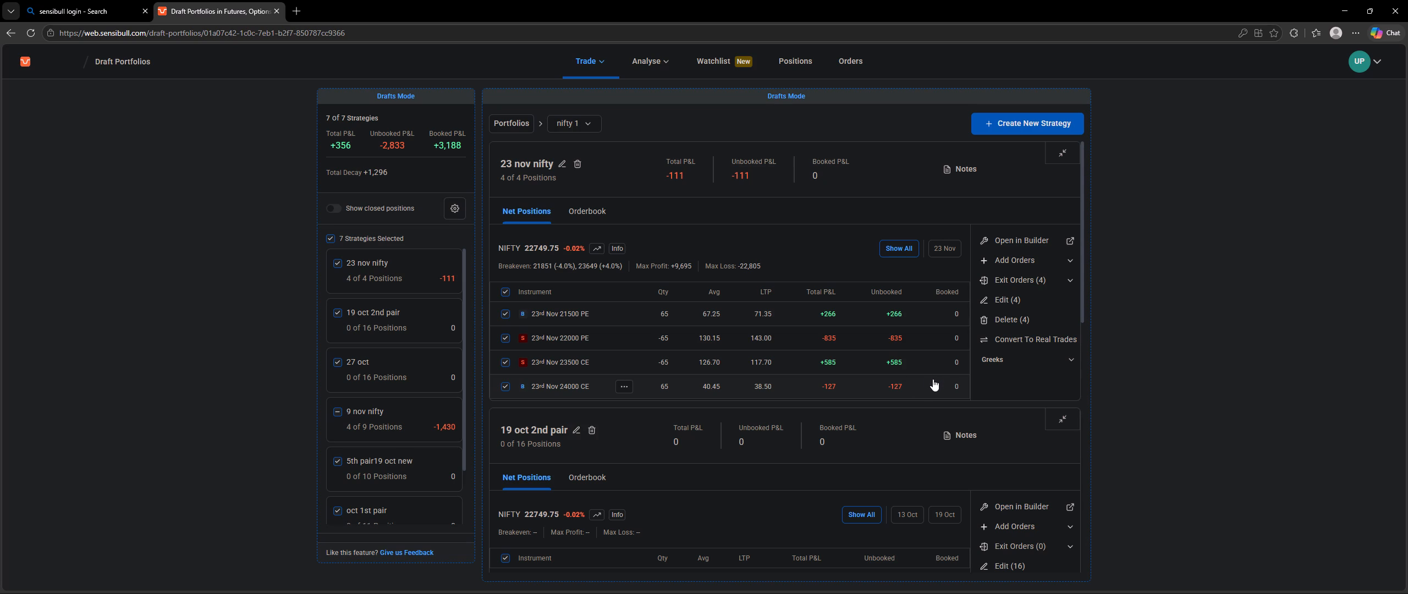
Collapse the 27 oct strategy's details in the nifty 1 portfolio.
{"action": "scroll", "coordinate": [933, 380], "scroll_direction": "up", "scroll_amount": 1}
{"action": "scroll", "coordinate": [932, 381], "scroll_direction": "down", "scroll_amount": 3}
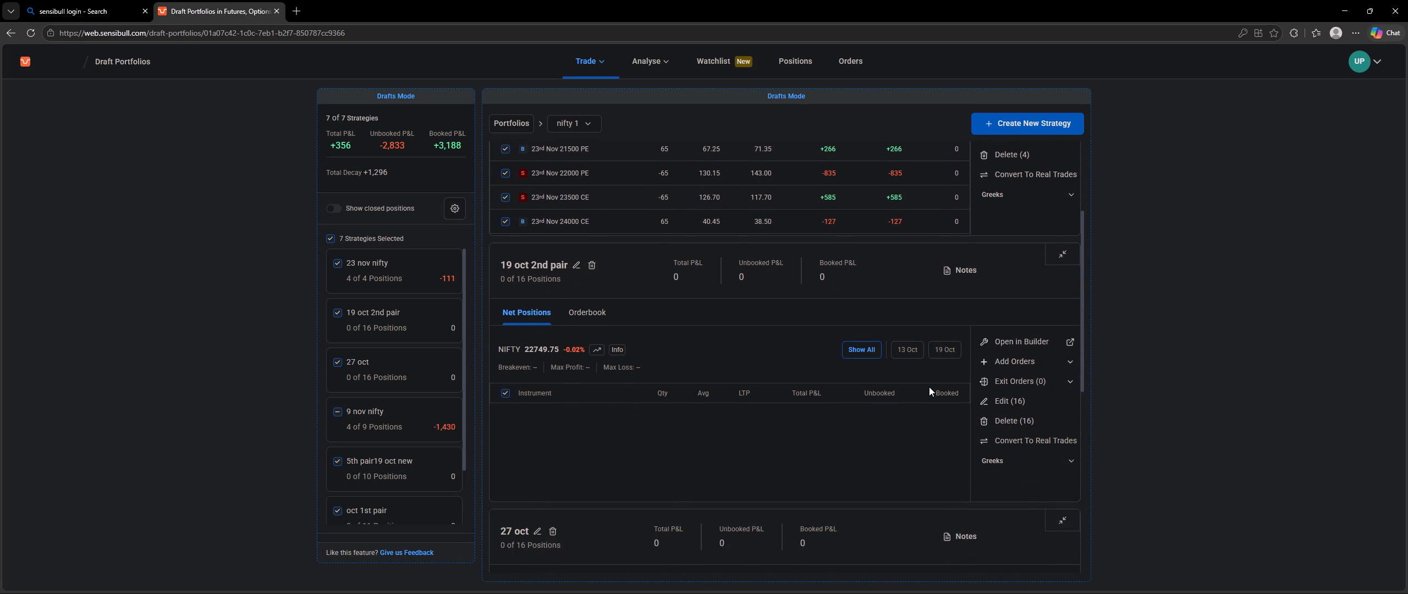
{"action": "scroll", "coordinate": [928, 388], "scroll_direction": "down", "scroll_amount": 2}
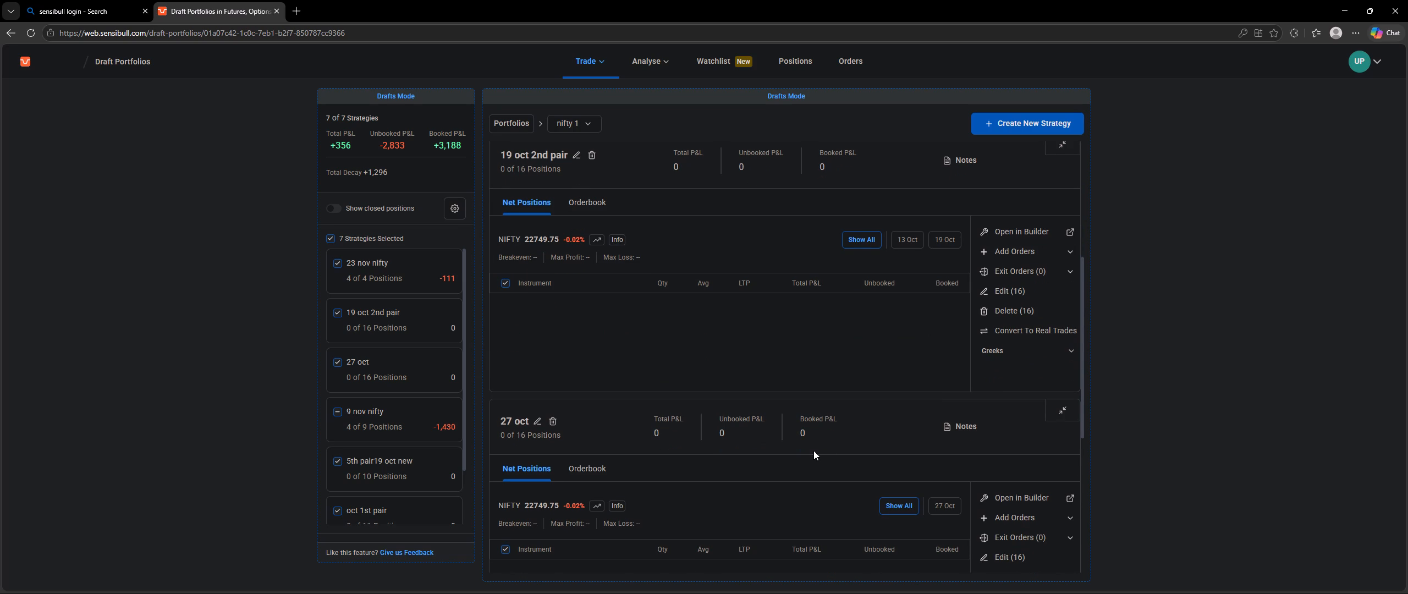
{"action": "scroll", "coordinate": [813, 450], "scroll_direction": "down", "scroll_amount": 5}
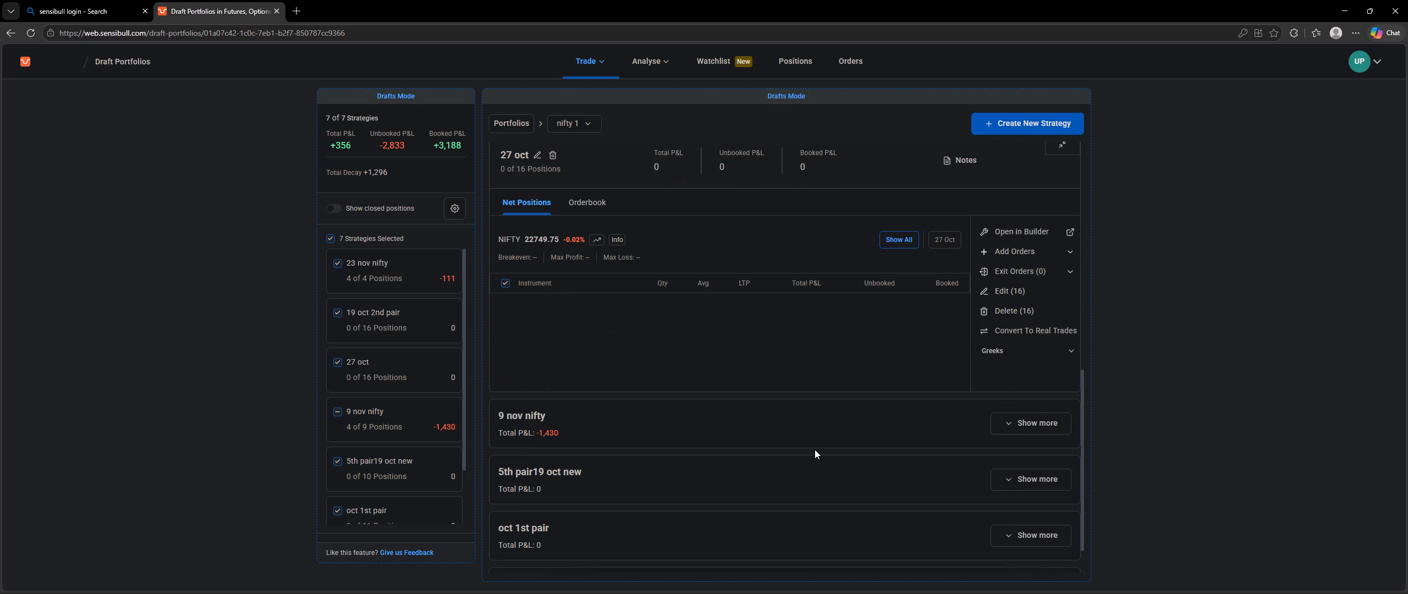
{"action": "scroll", "coordinate": [815, 450], "scroll_direction": "up", "scroll_amount": 2}
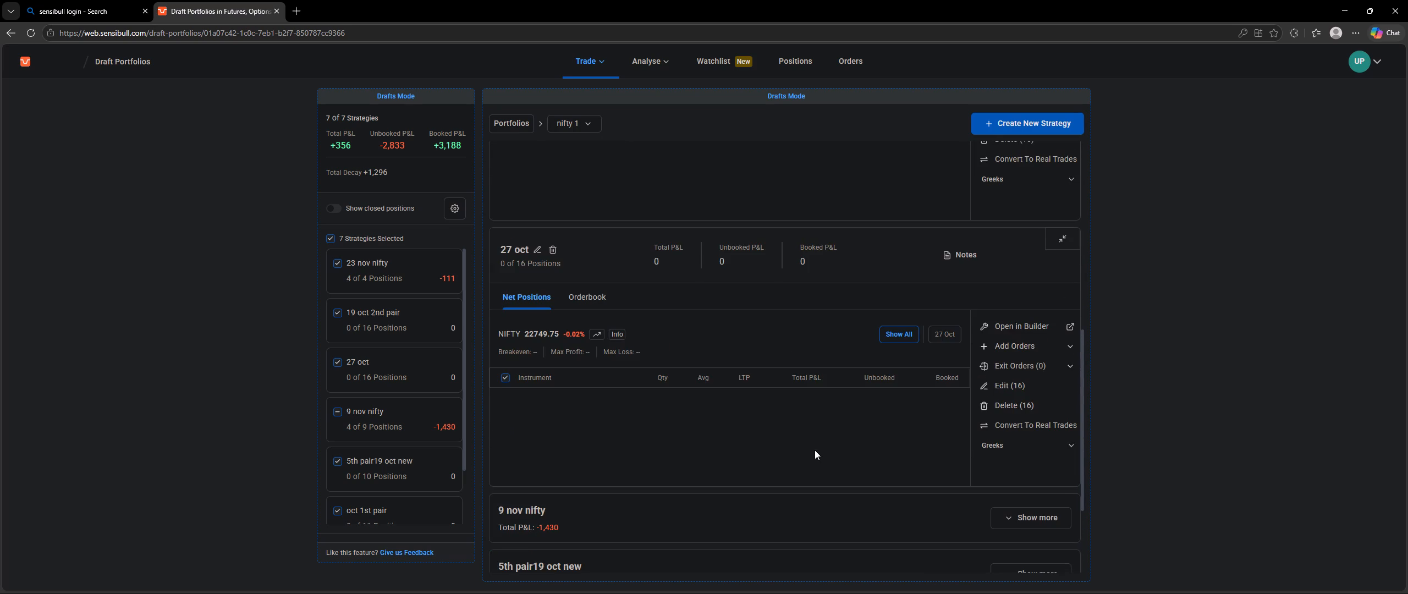
{"action": "left_click", "coordinate": [1060, 248]}
{"action": "scroll", "coordinate": [927, 363], "scroll_direction": "up", "scroll_amount": 3}
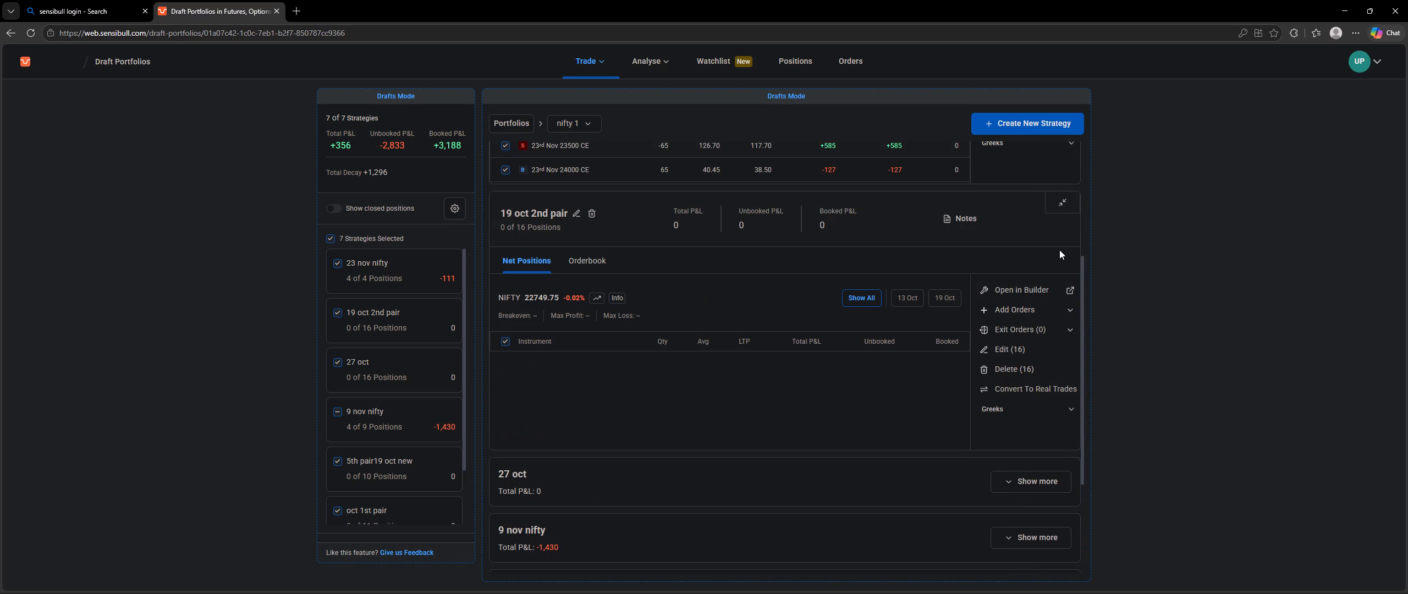
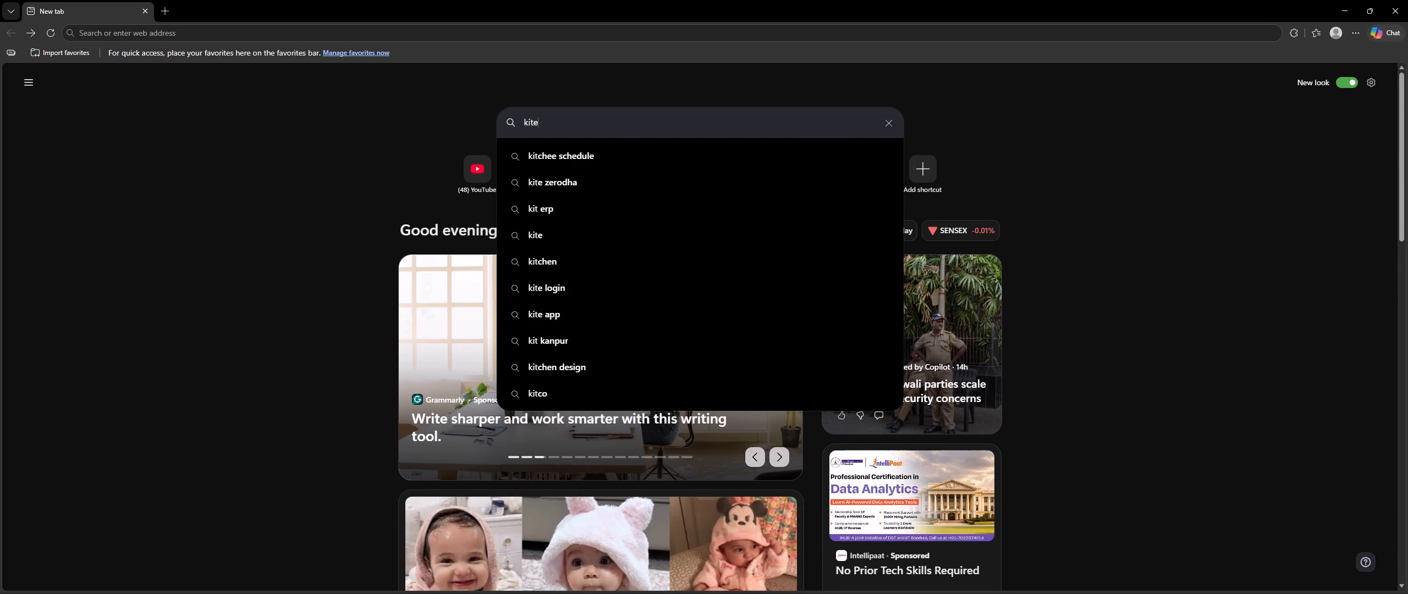
Search the web for "kite zerodha" and open the Kite by Zerodha login page from the results.
{"action": "left_click", "coordinate": [573, 151]}
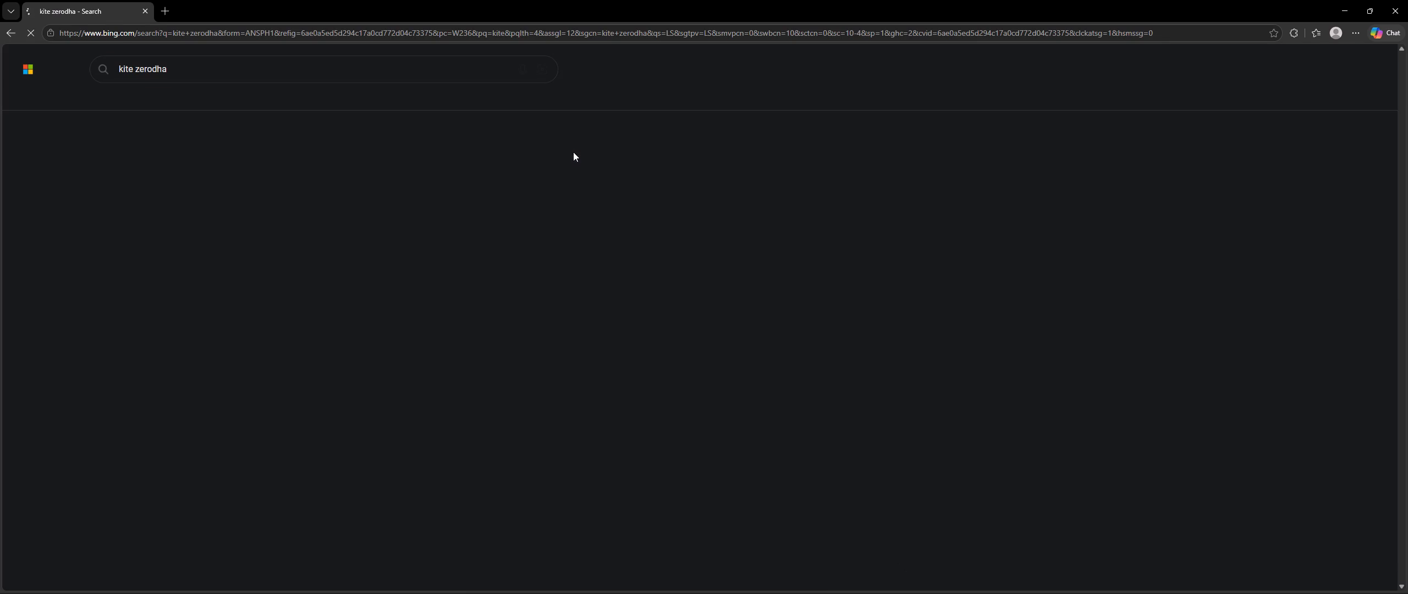
{"action": "left_click", "coordinate": [289, 182]}
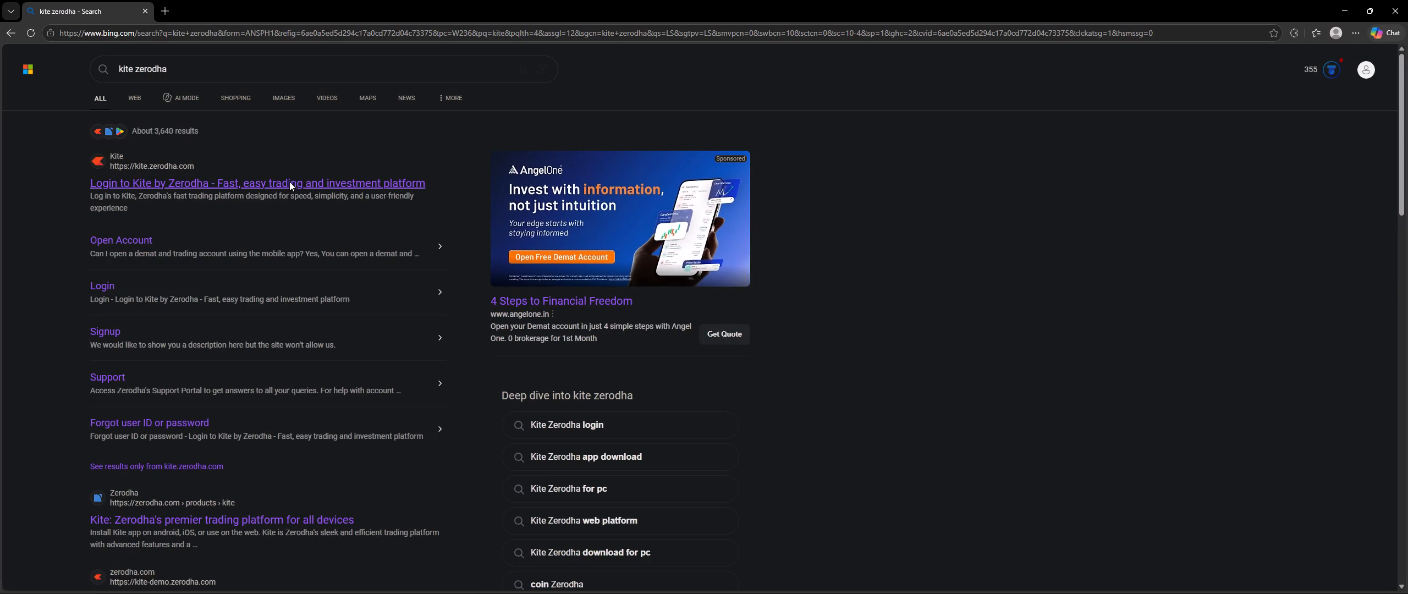